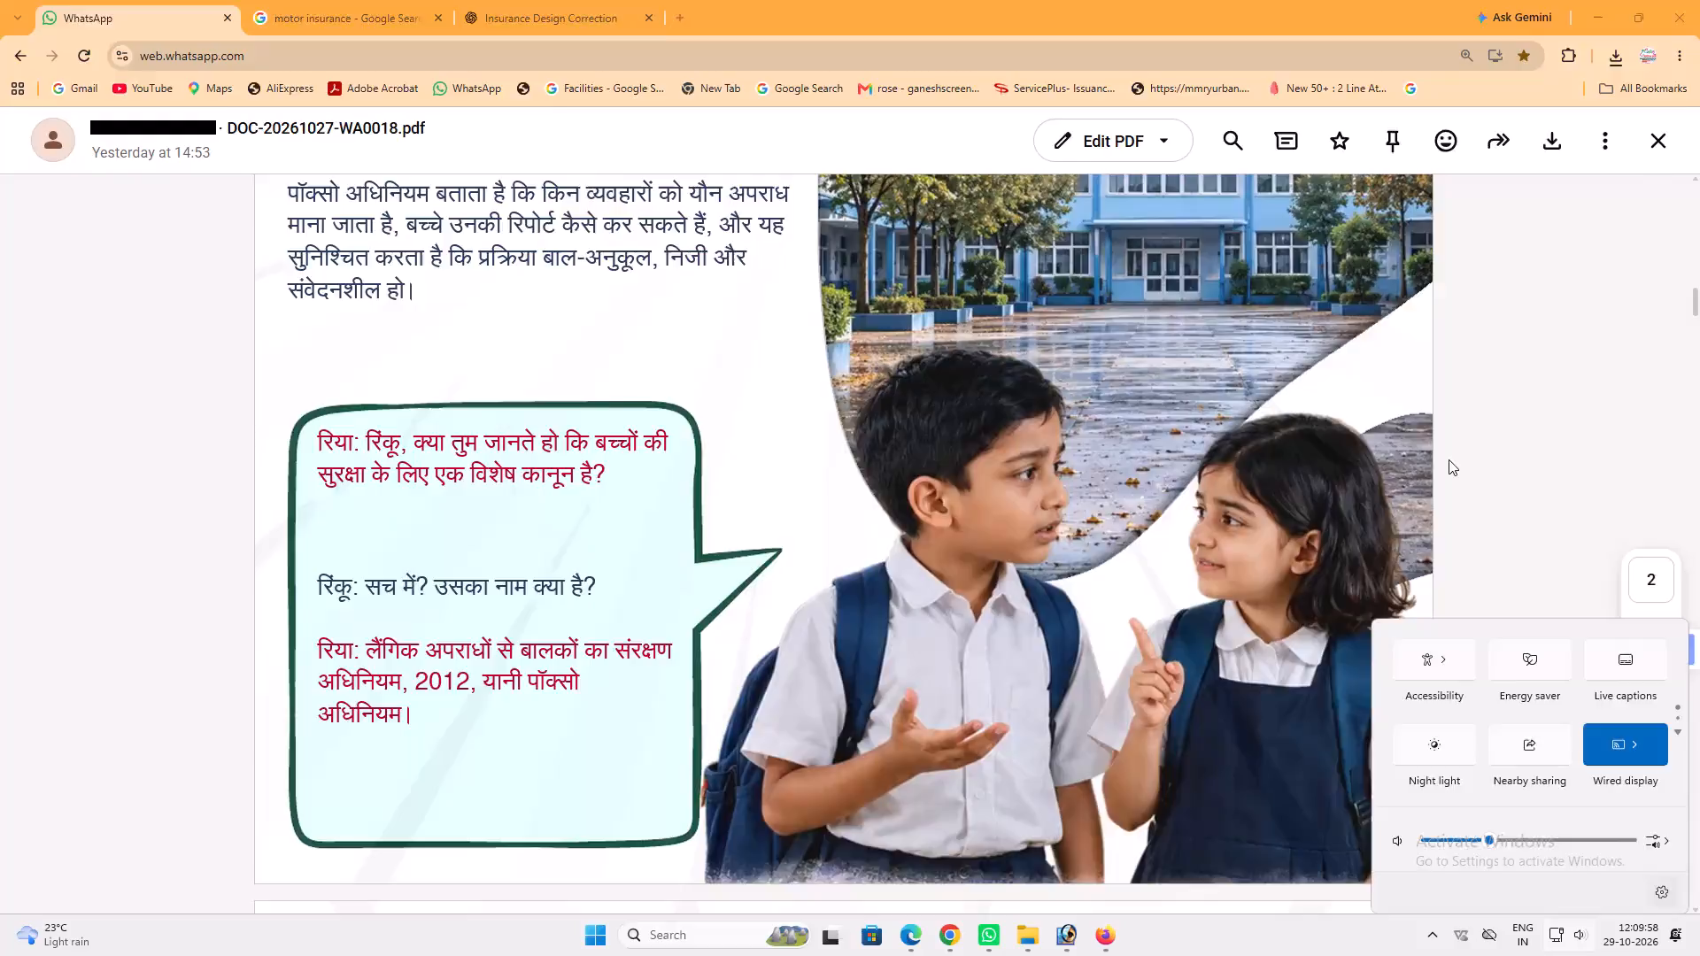
Disable the Ethernet network adapter in the advanced network settings.
click(1168, 139)
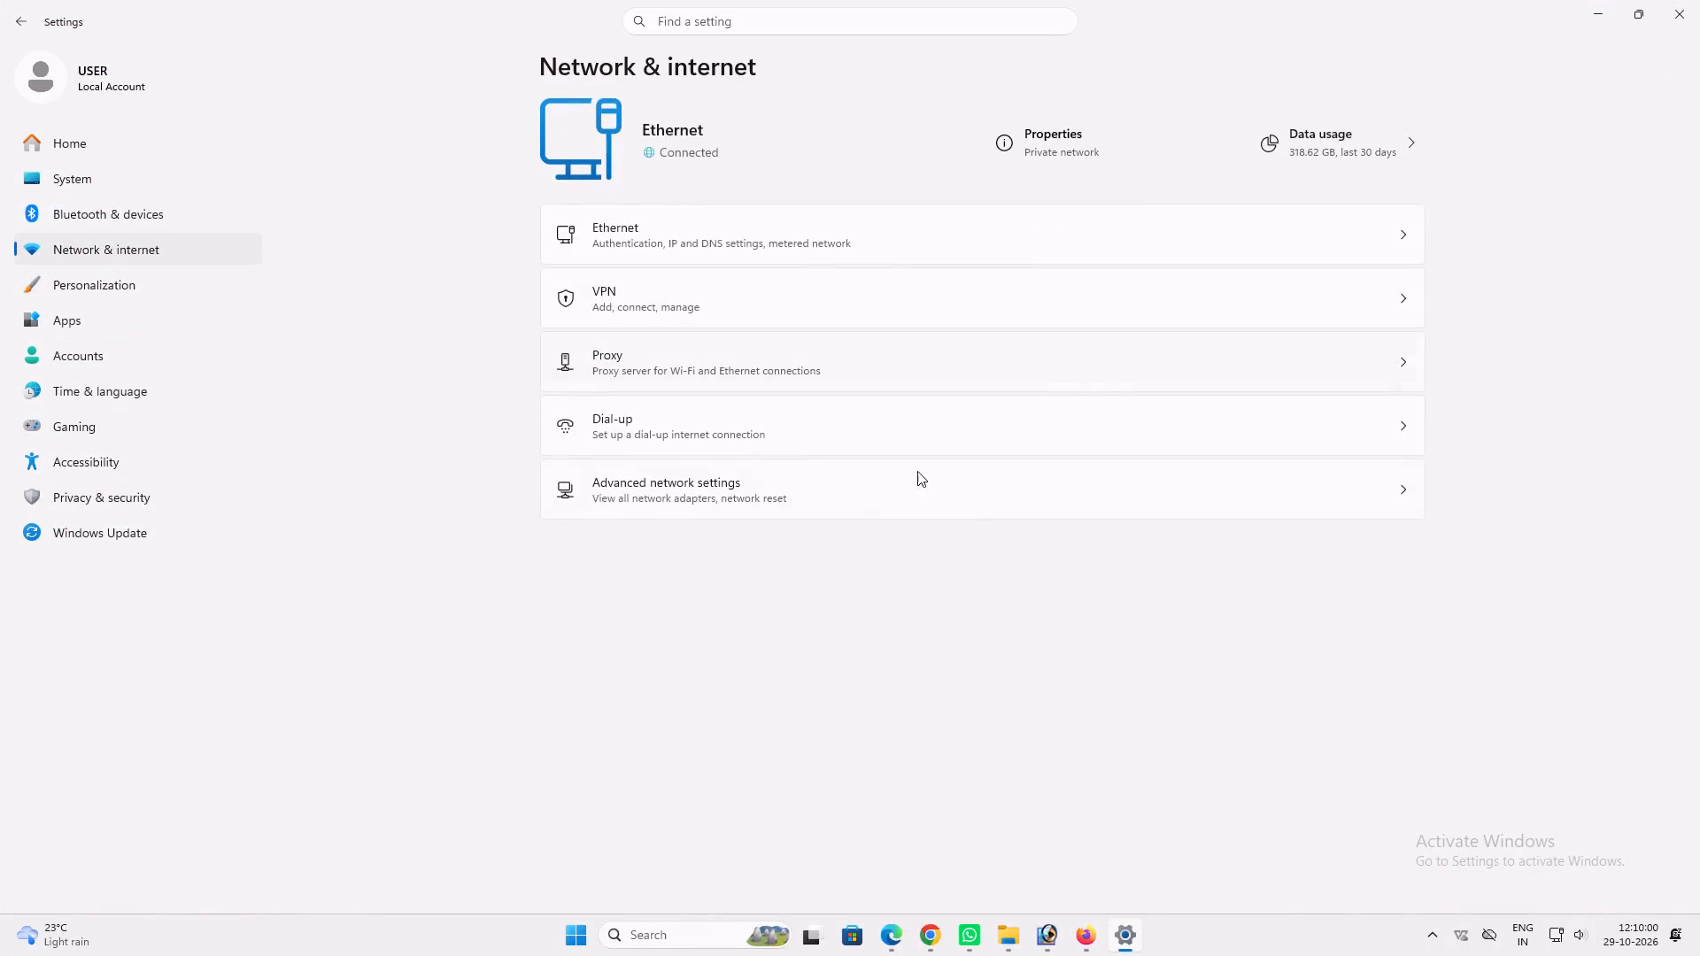
click(810, 505)
click(1311, 145)
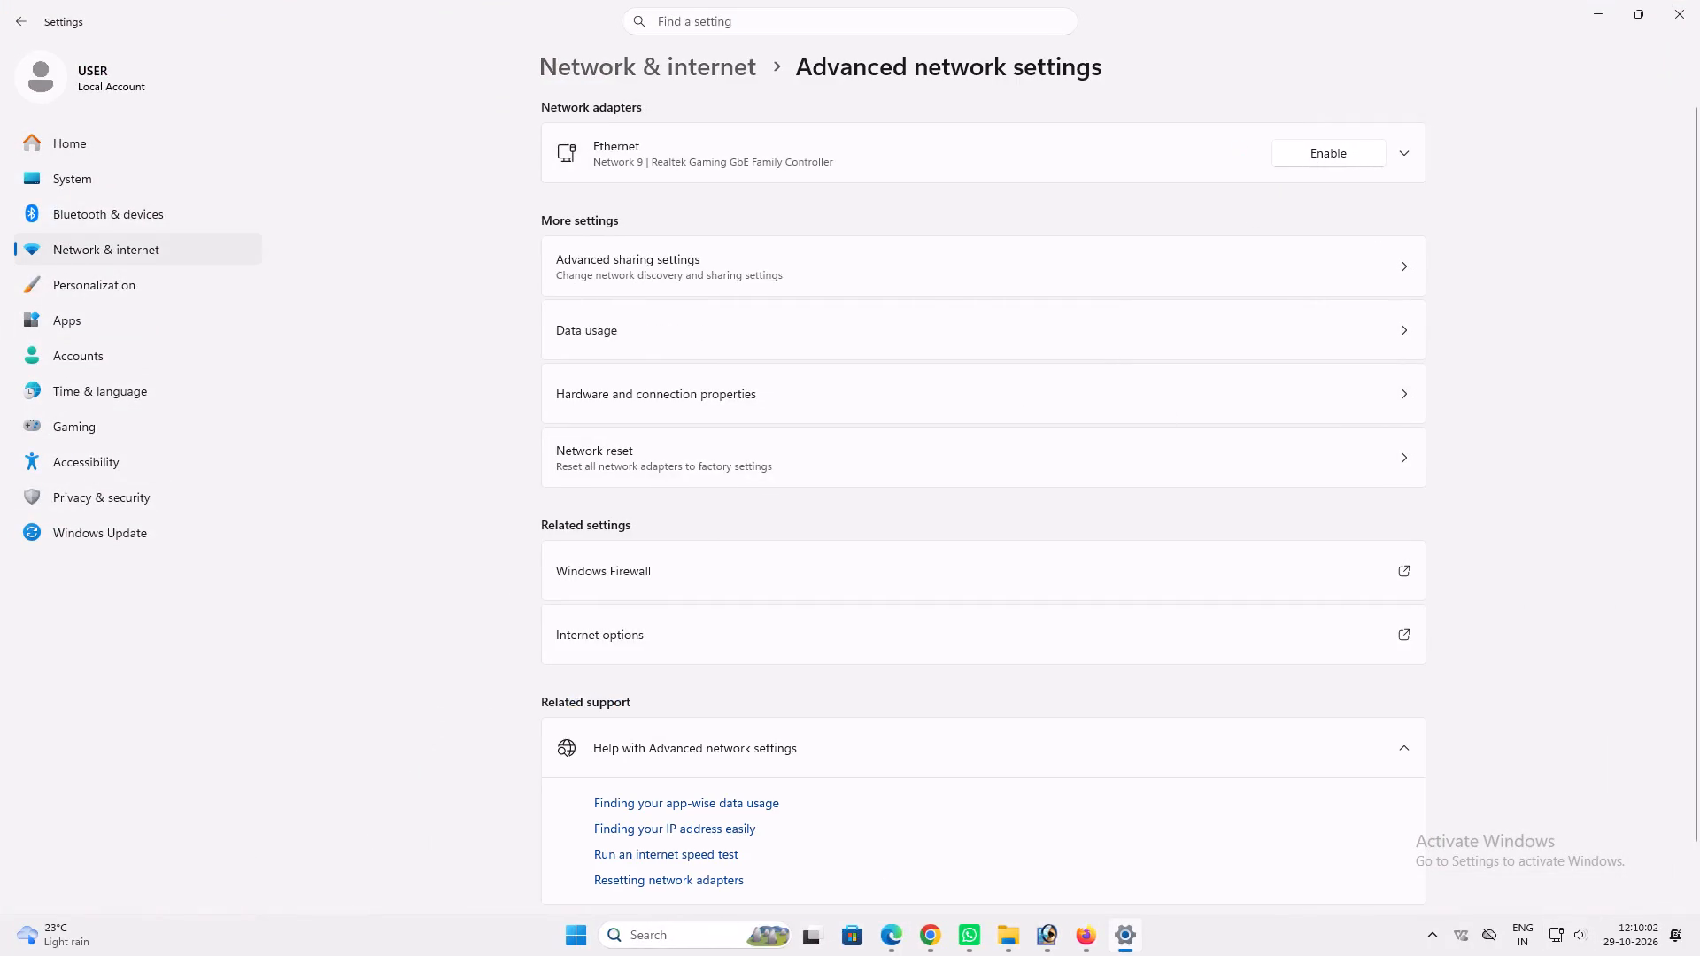
Launch CorelDRAW 2024 and continue past the sign-in notice without an internet connection.
click(687, 937)
click(724, 328)
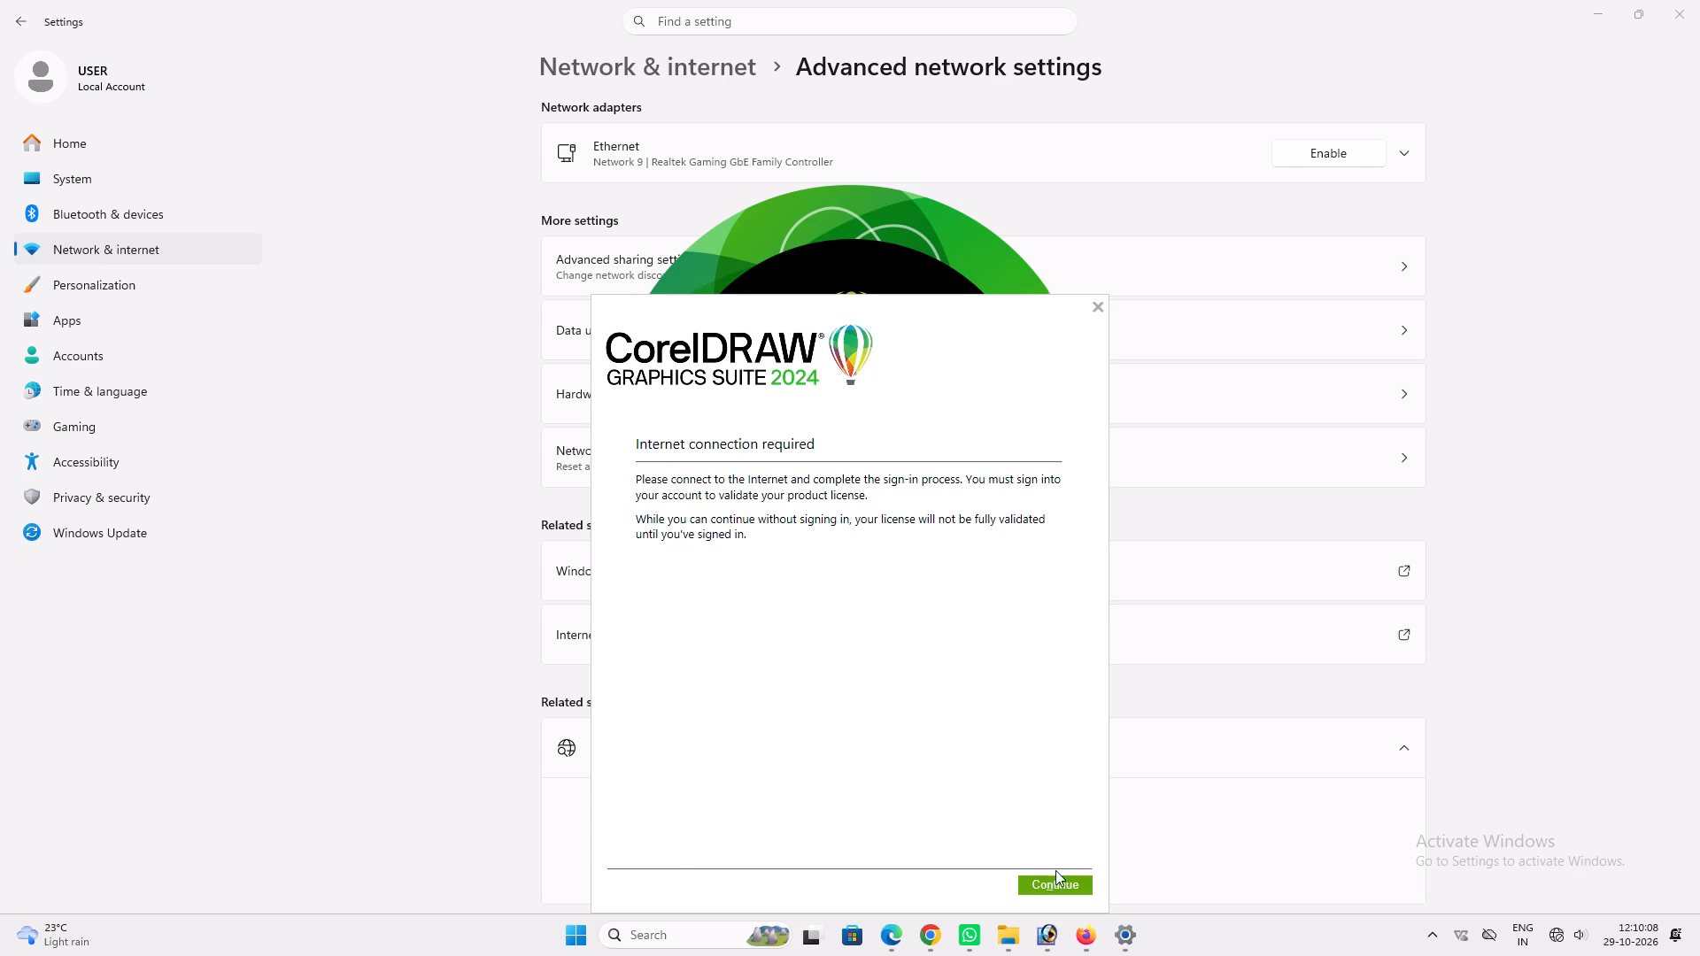
click(1049, 890)
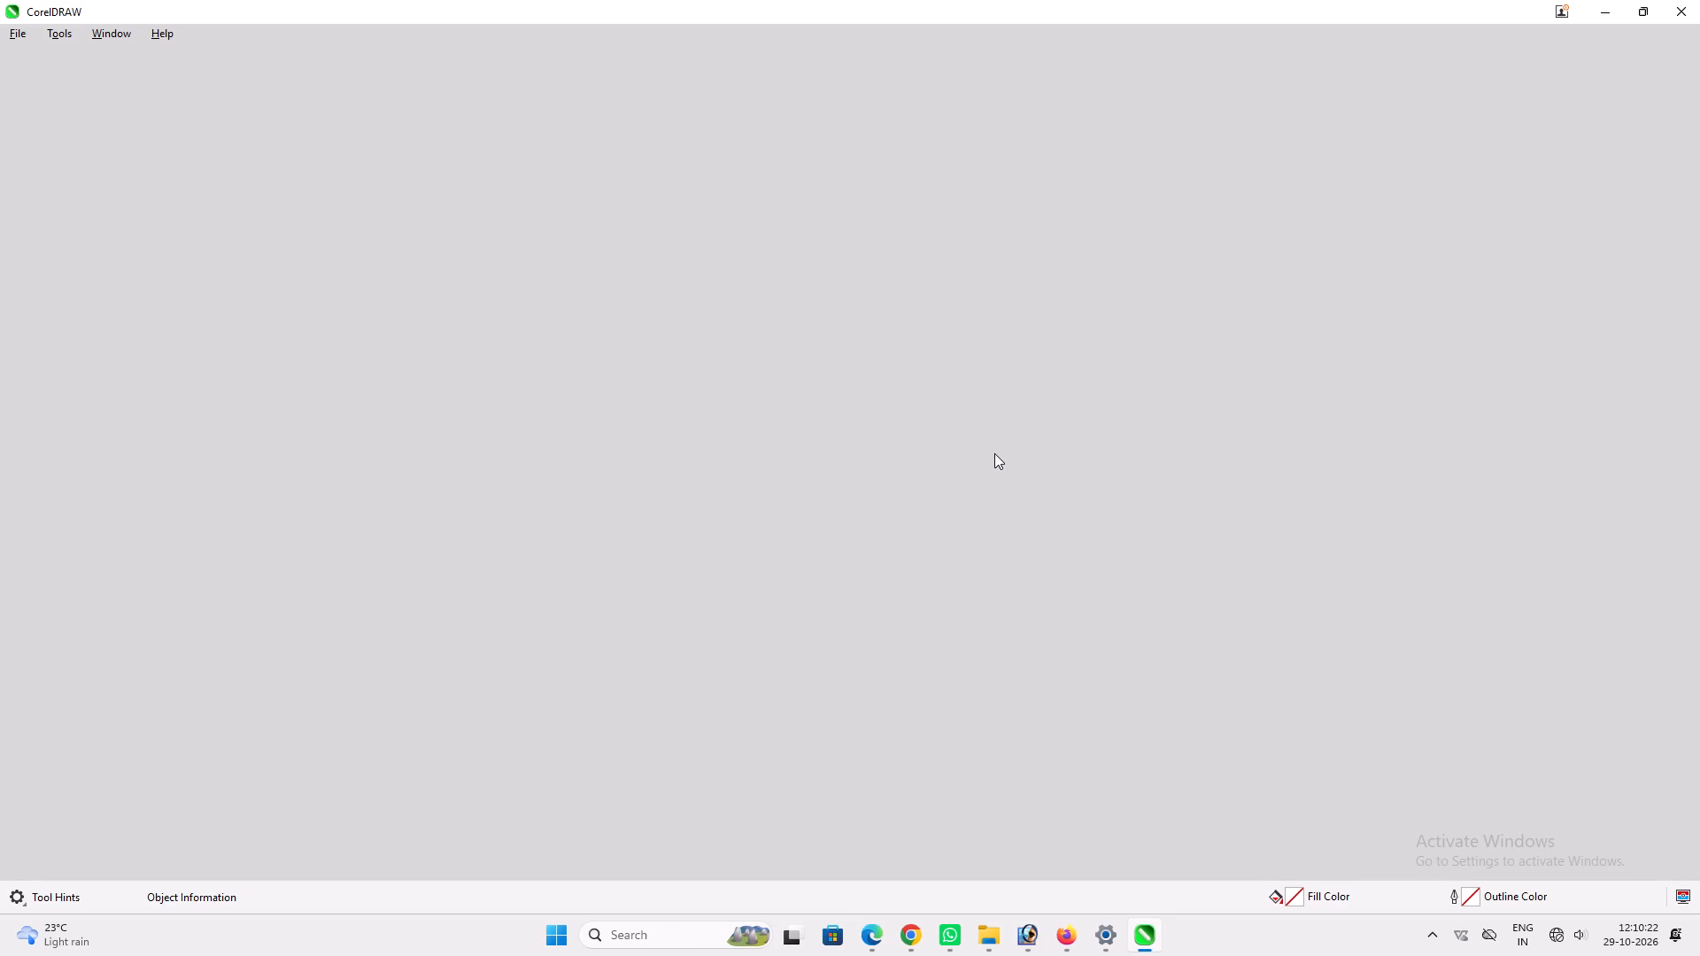
Create a new blank document of 72 by 42 inches.
key(ctrl+n)
key(Return)
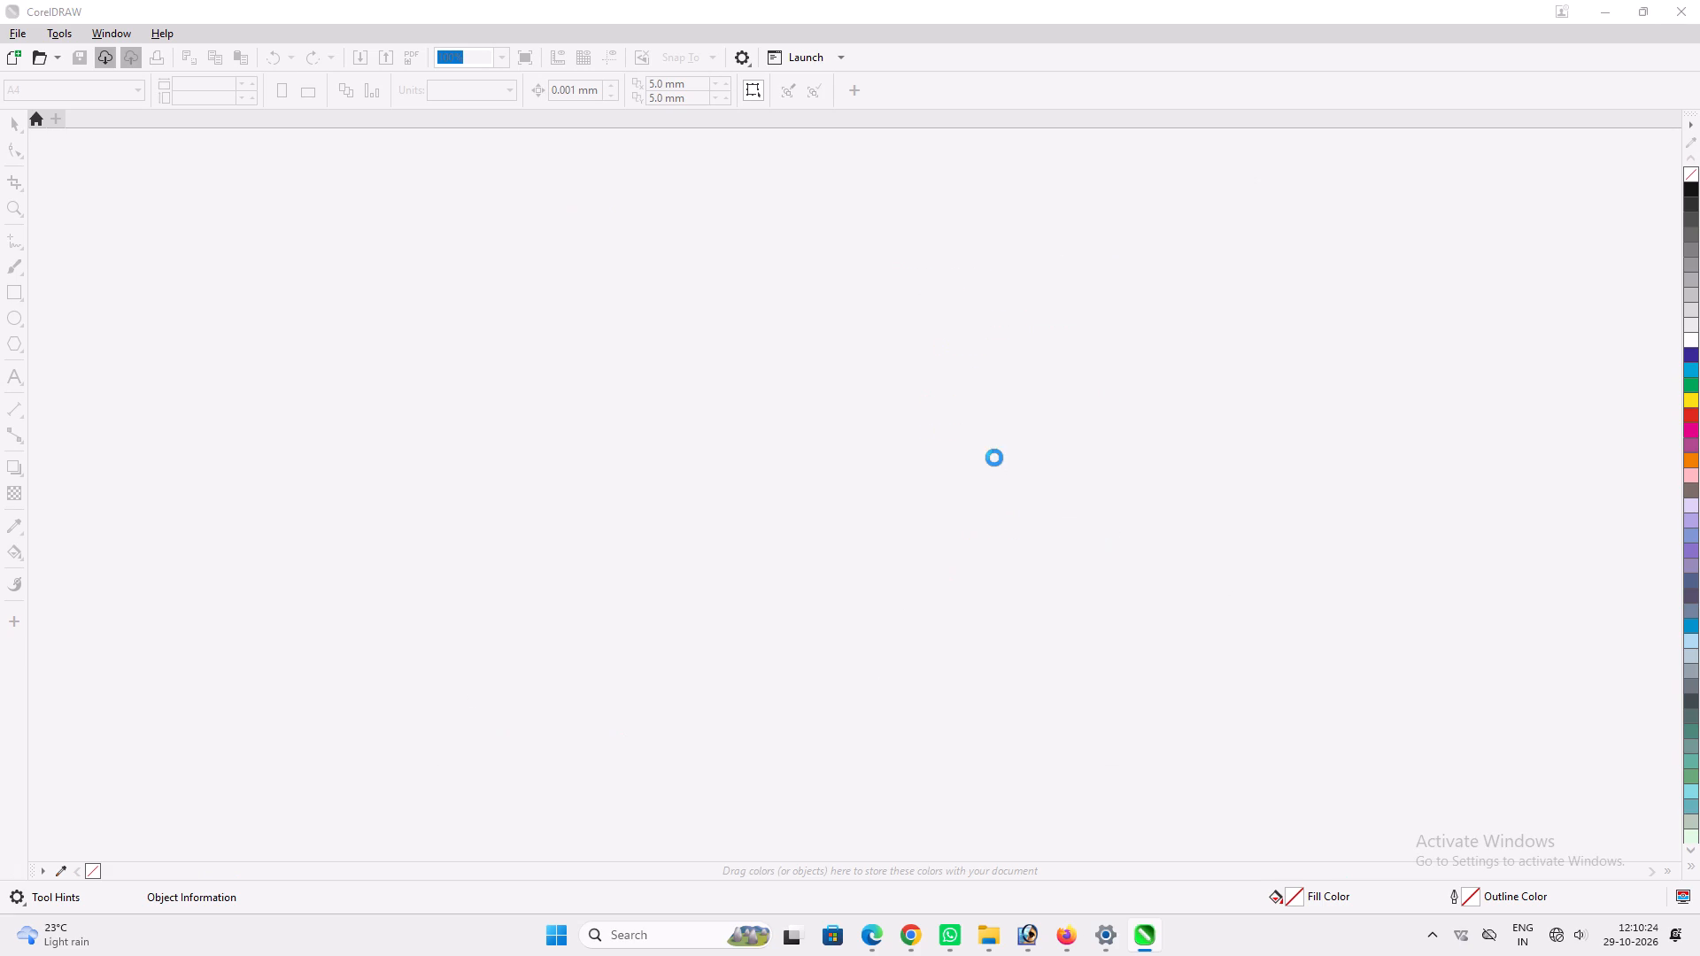
Open the PDF DOC-20261027-WA0018 from the Downloads folder, importing all its pages.
key(ctrl+o)
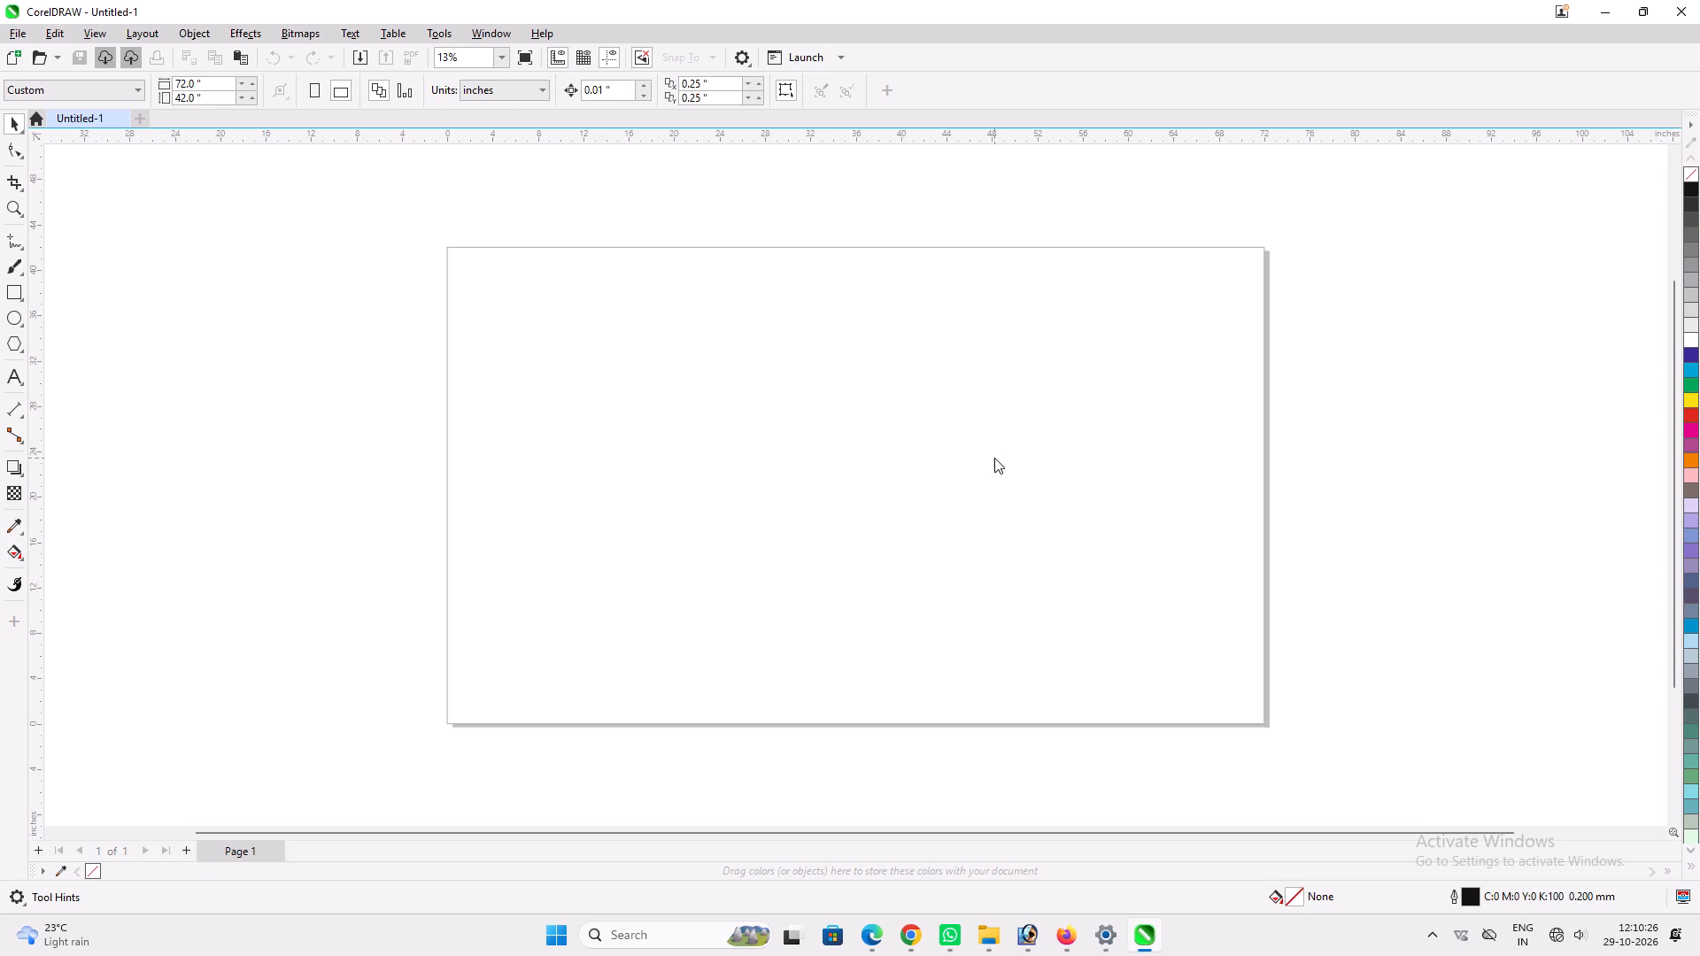
click(313, 171)
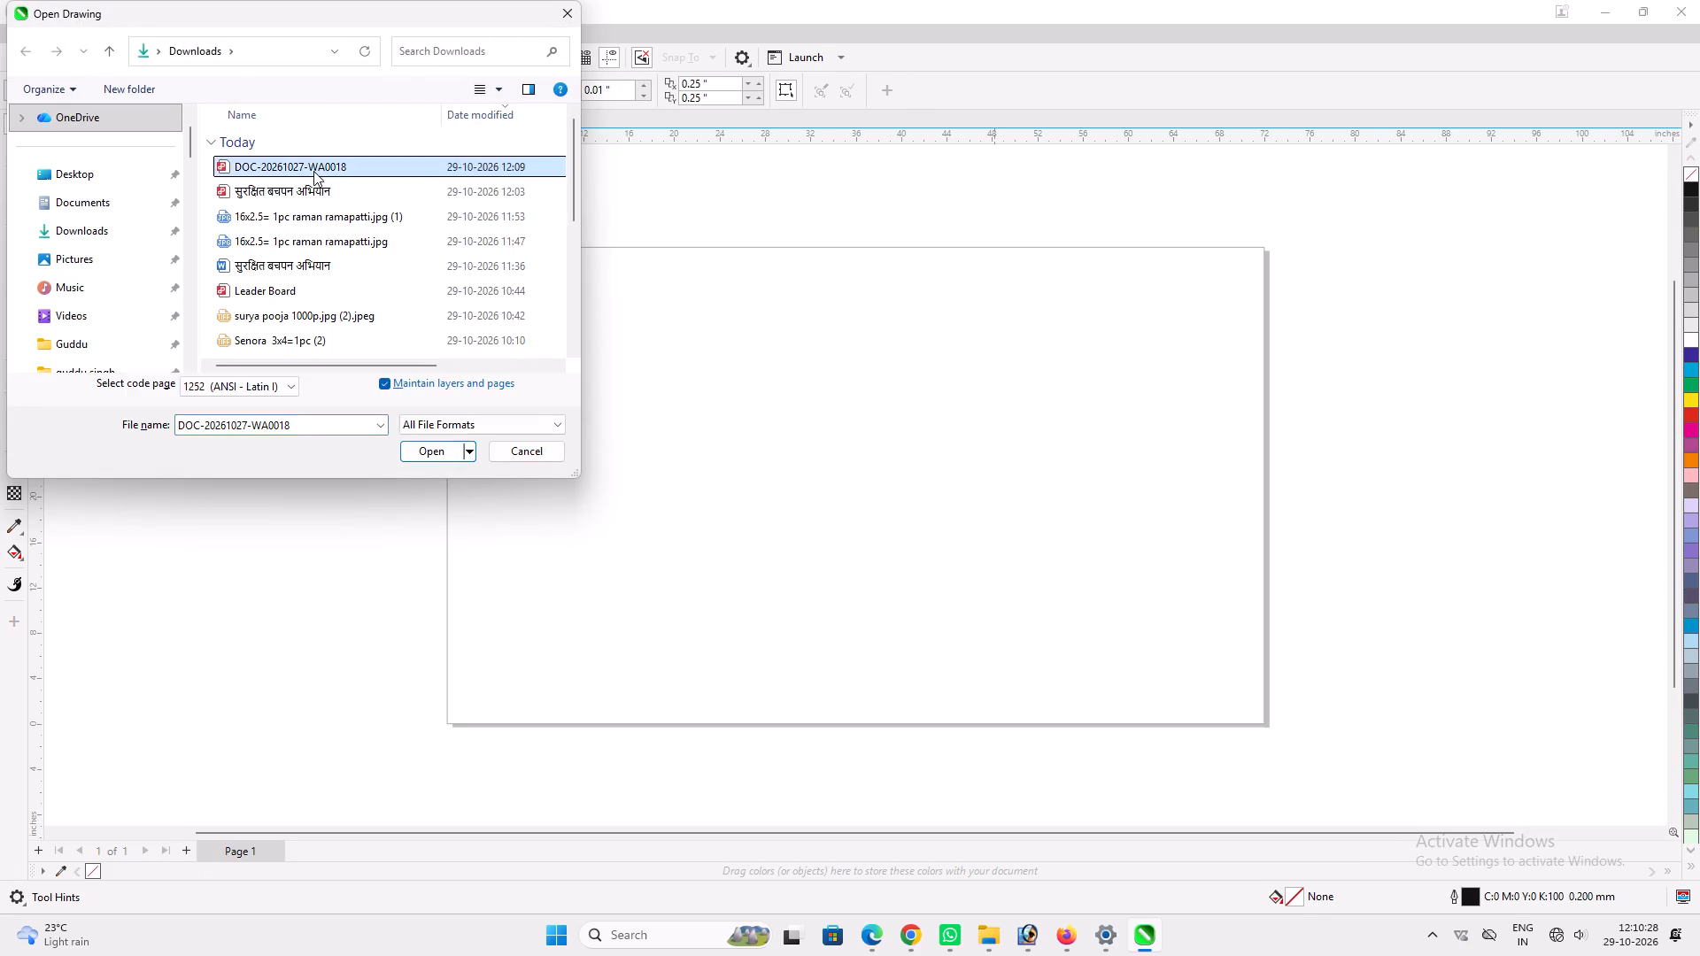
key(Return)
click(856, 579)
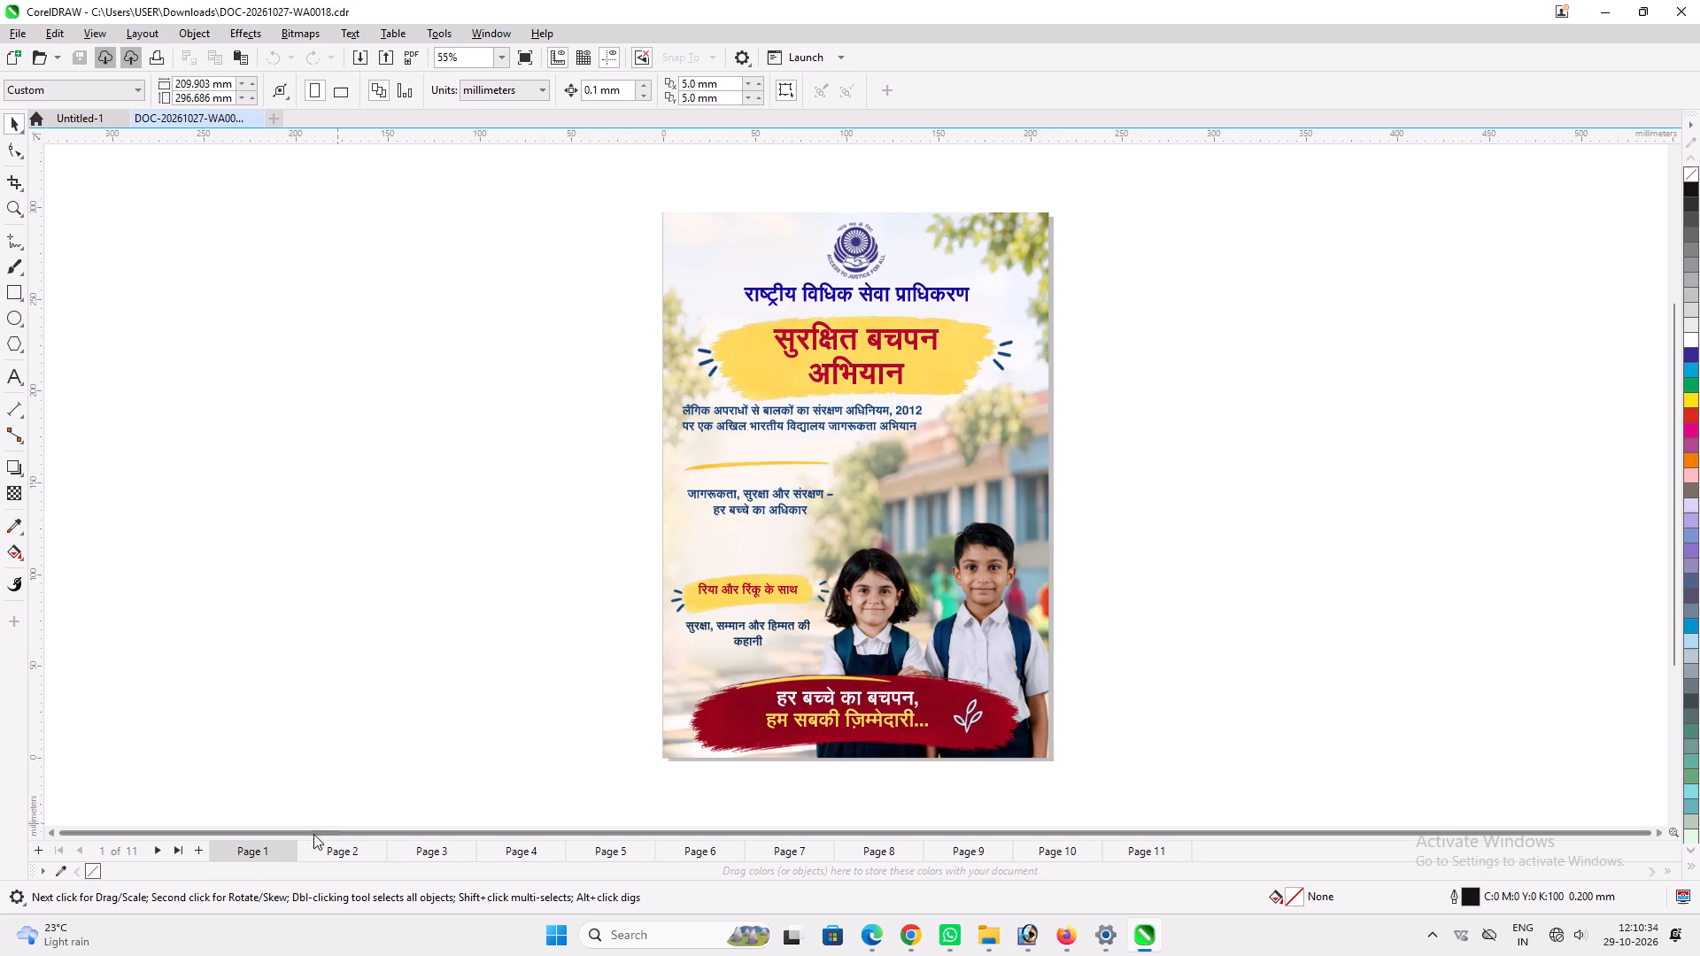
Look through the imported booklet's pages up to page 11 and examine the contact and helpline text on that last page.
click(354, 844)
click(506, 849)
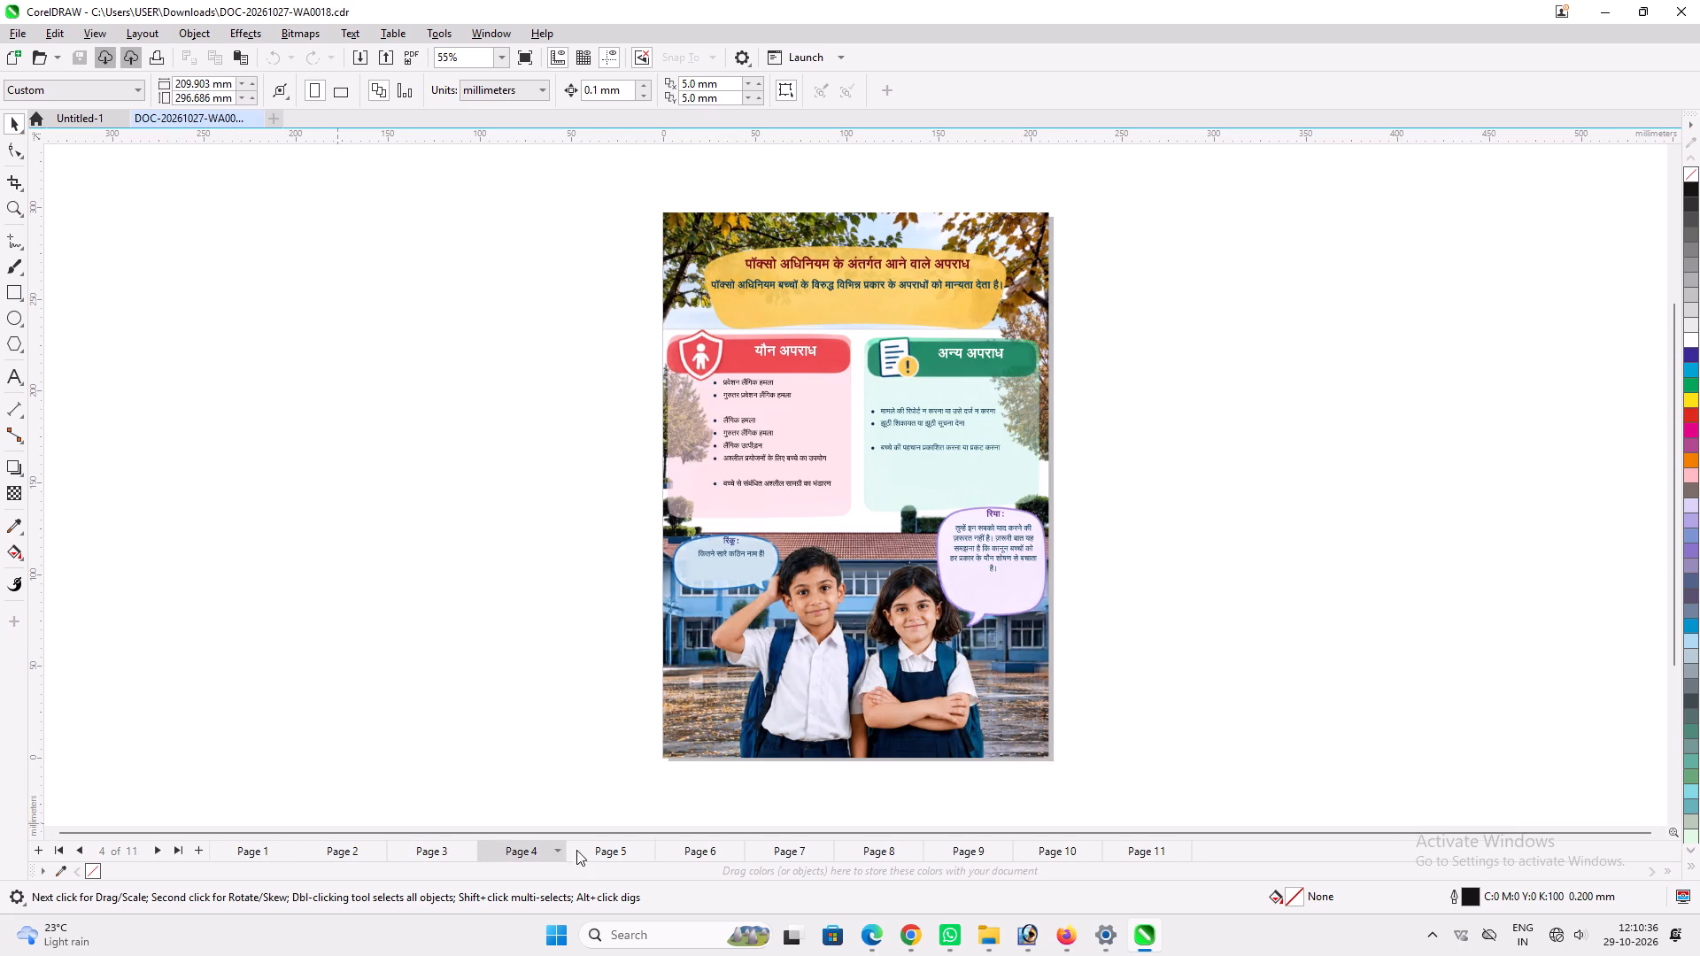
click(597, 851)
click(707, 851)
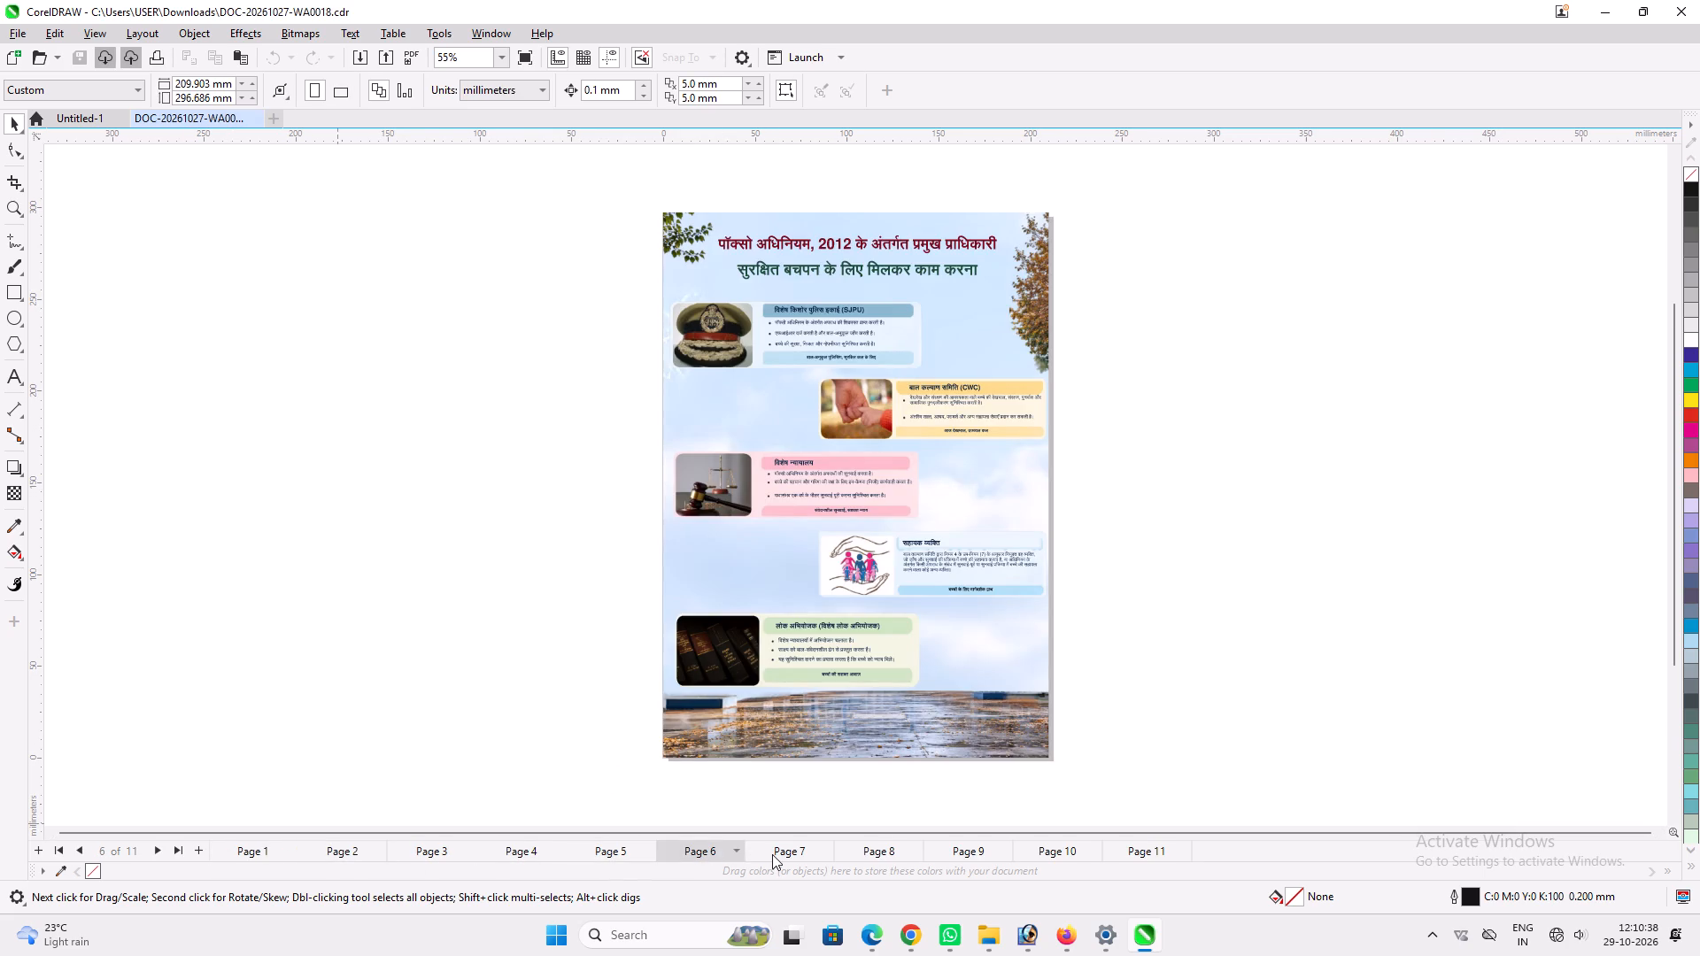
click(772, 854)
click(859, 849)
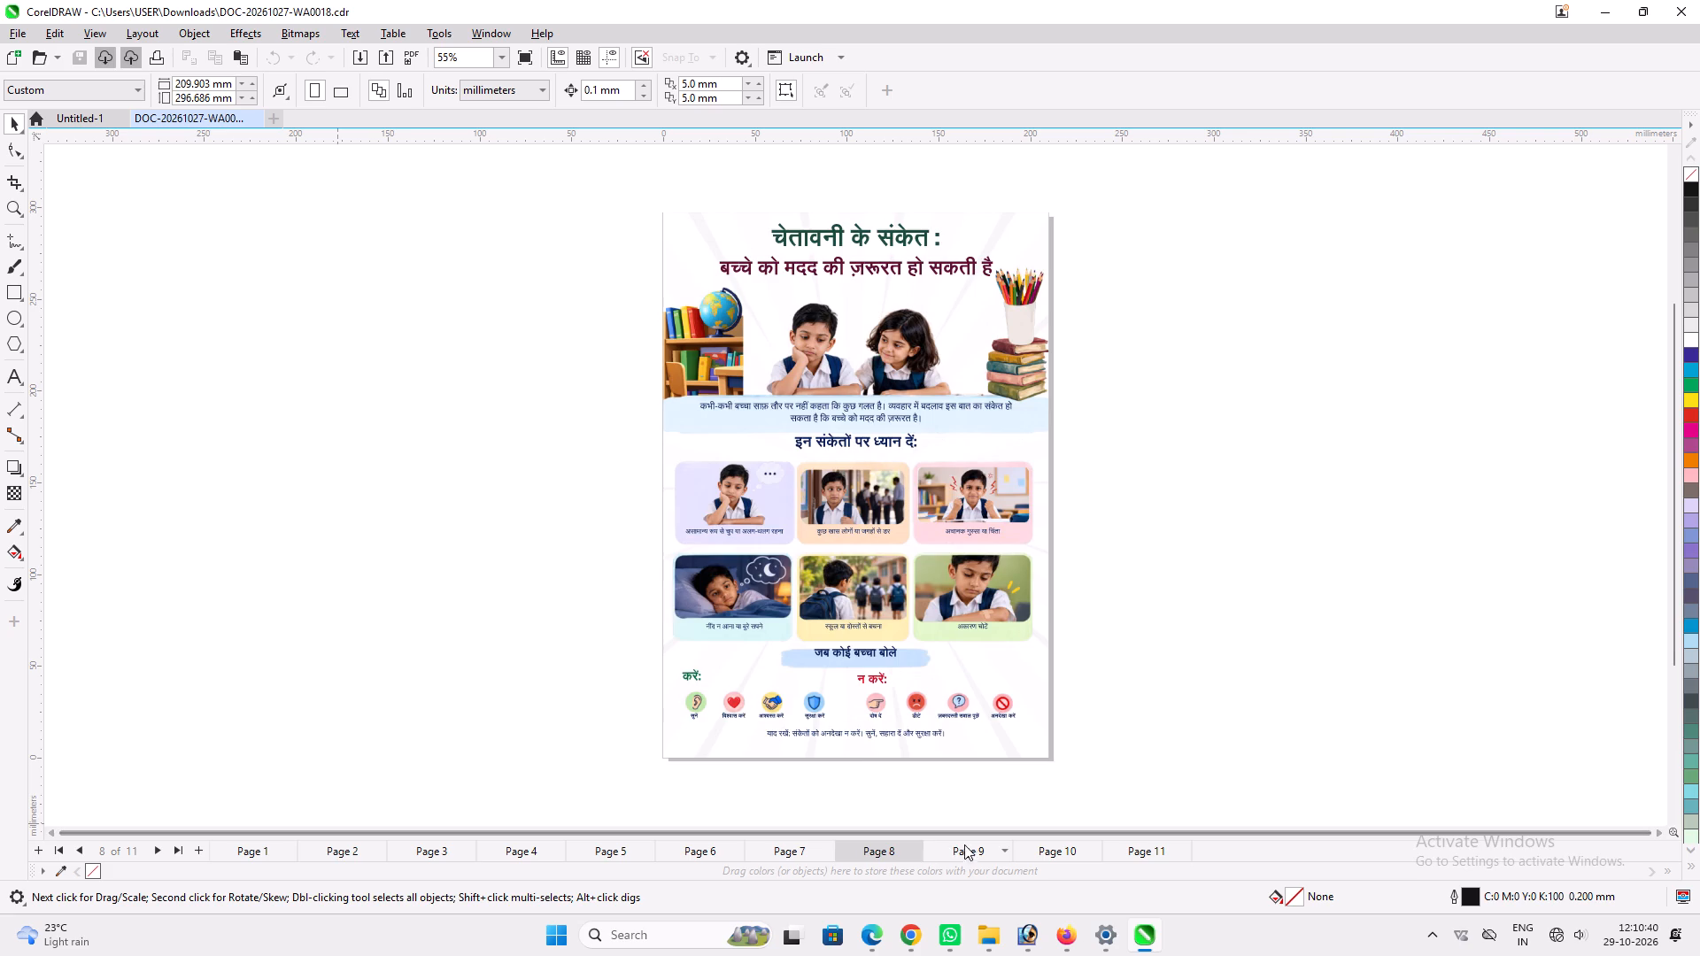
click(964, 846)
click(1039, 853)
click(1070, 854)
click(1142, 845)
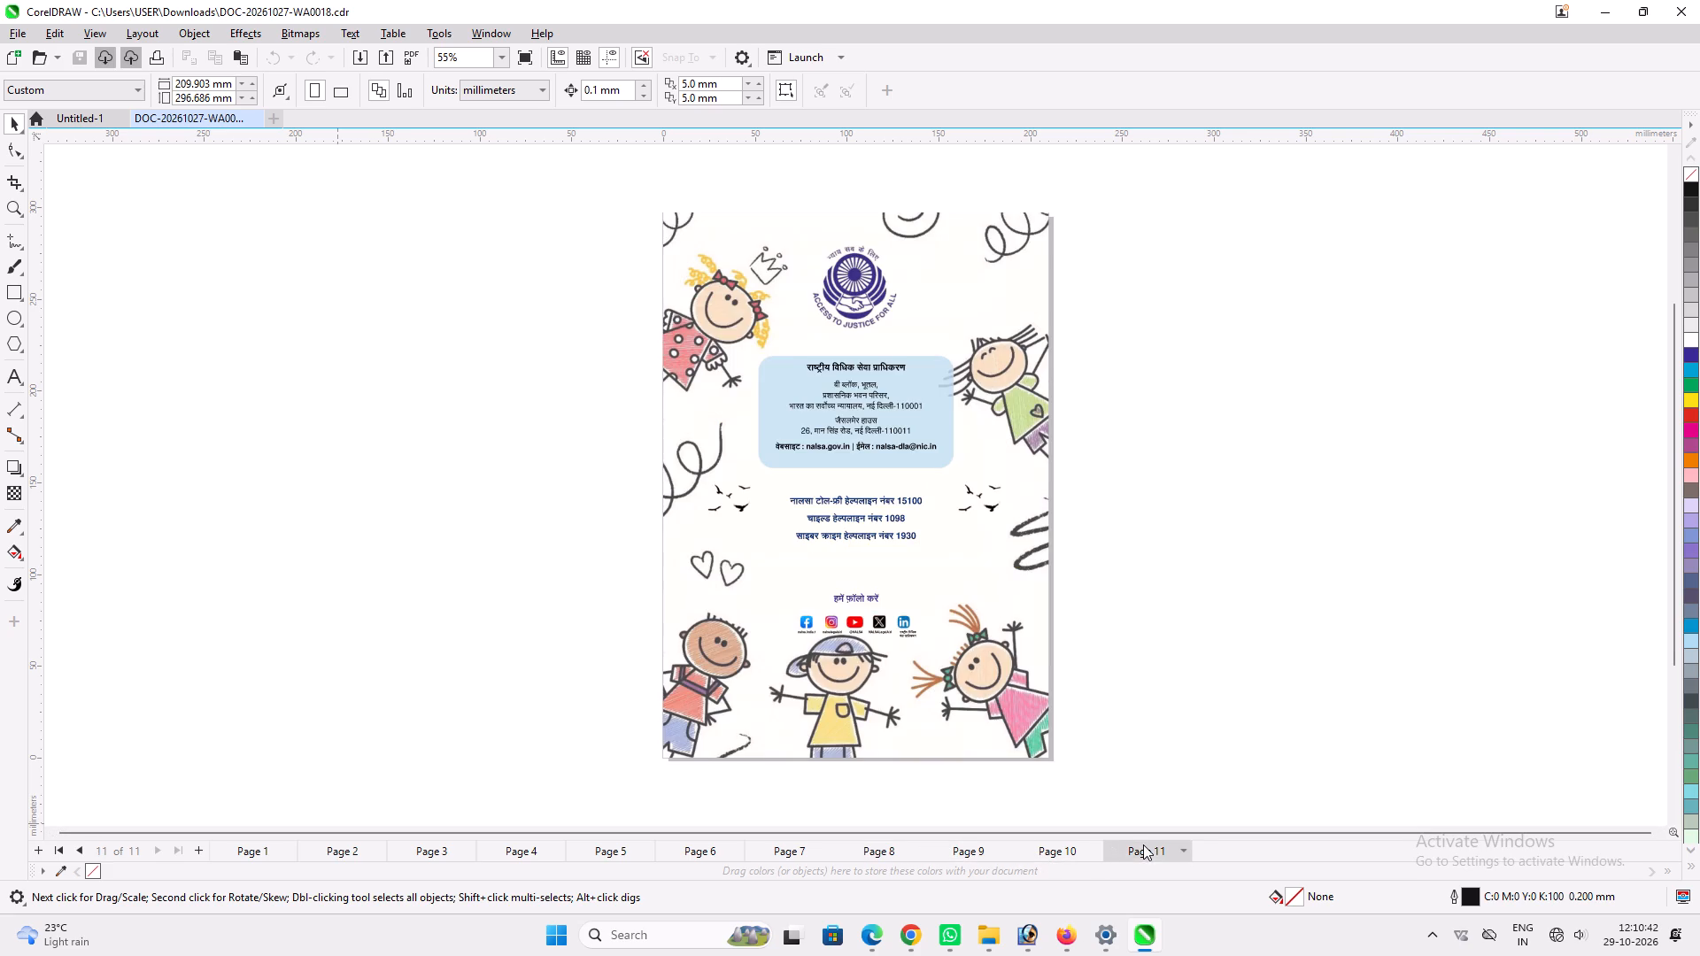
scroll(924, 505, up, 5)
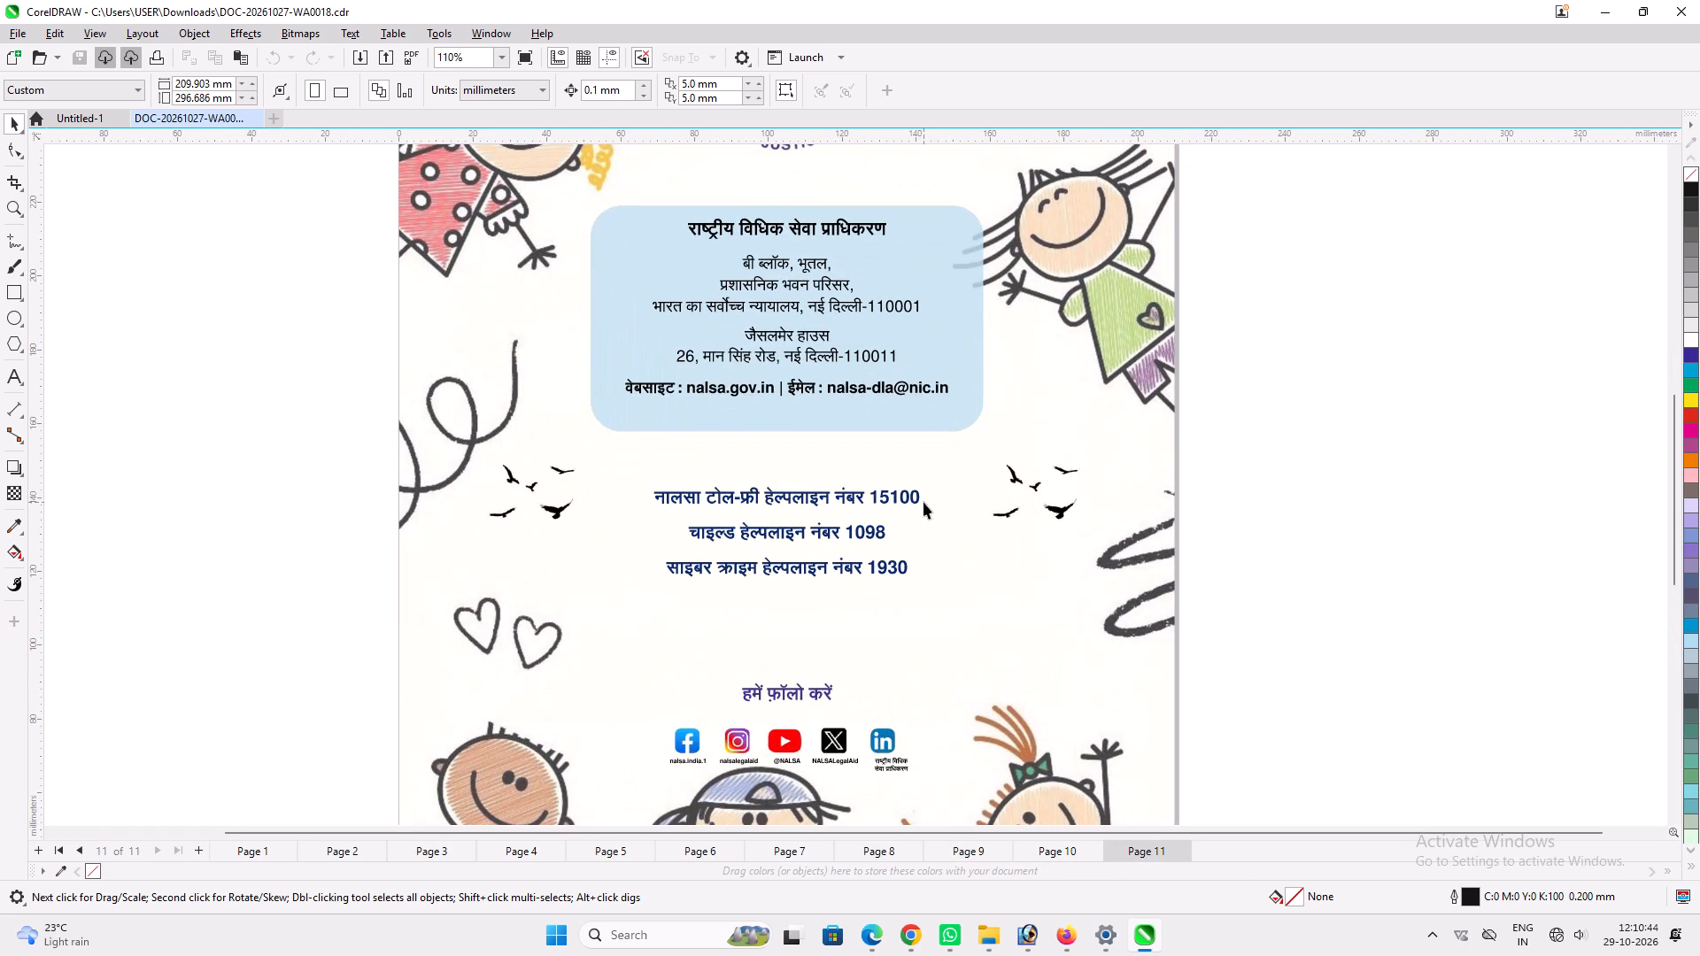
scroll(923, 502, down, 2)
Return to page 1 of the booklet and insert a blank A4 page directly after it.
click(261, 851)
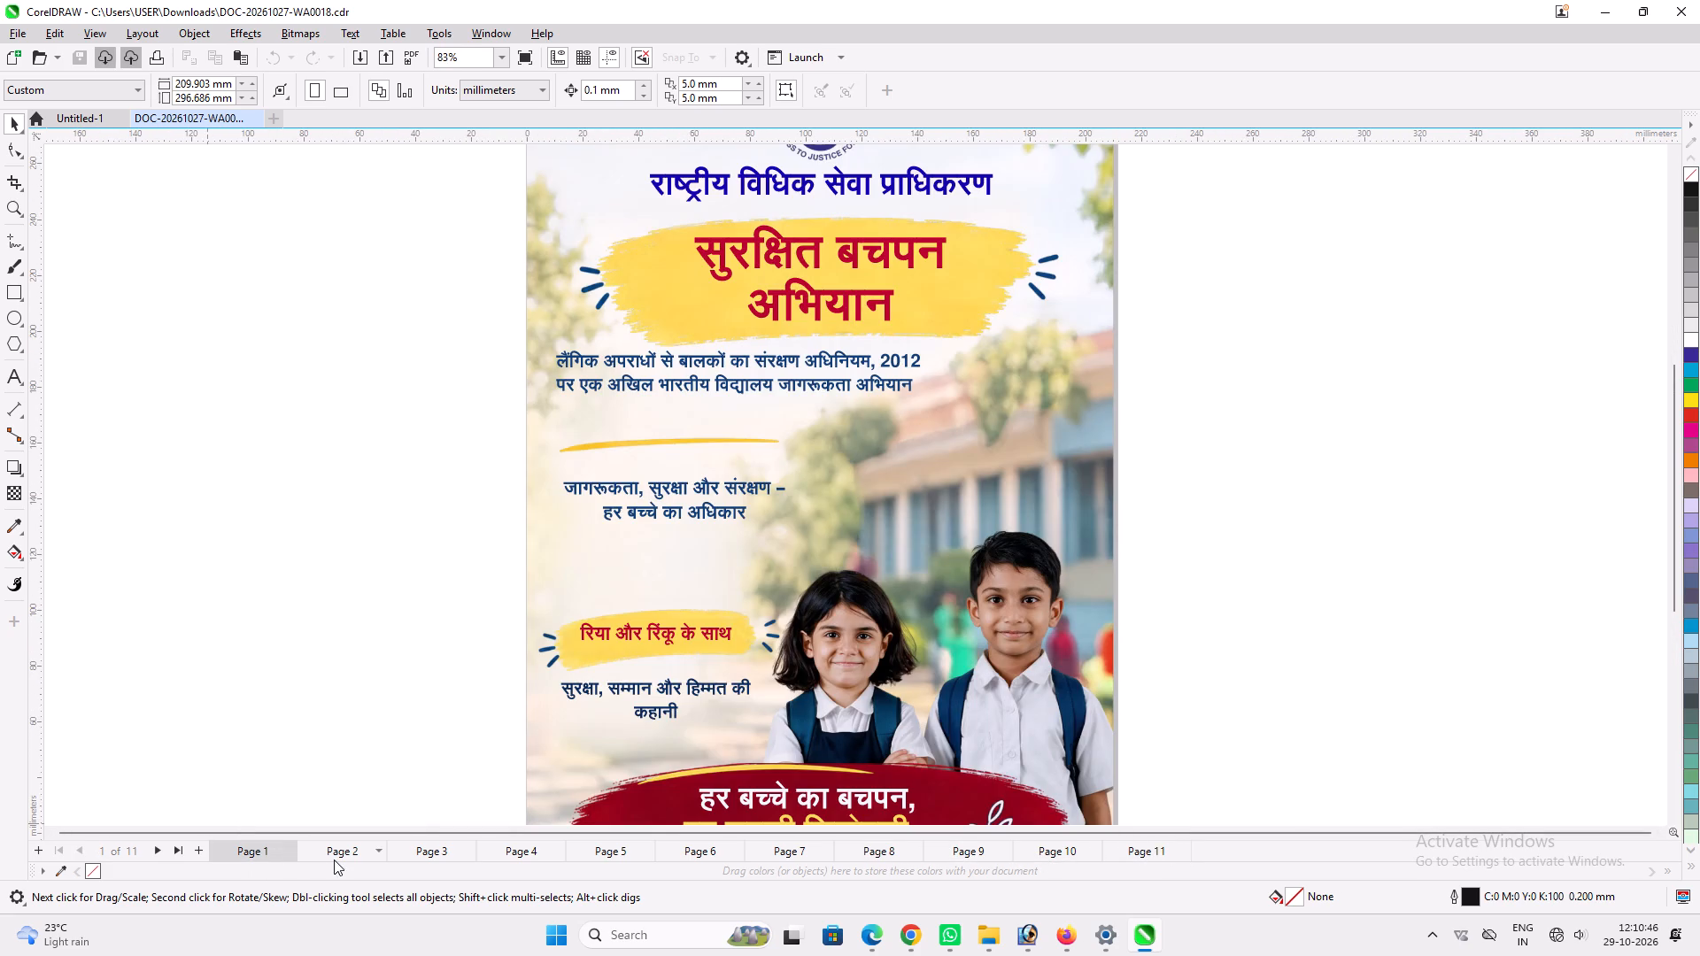
scroll(351, 803, down, 3)
scroll(447, 655, down, 1)
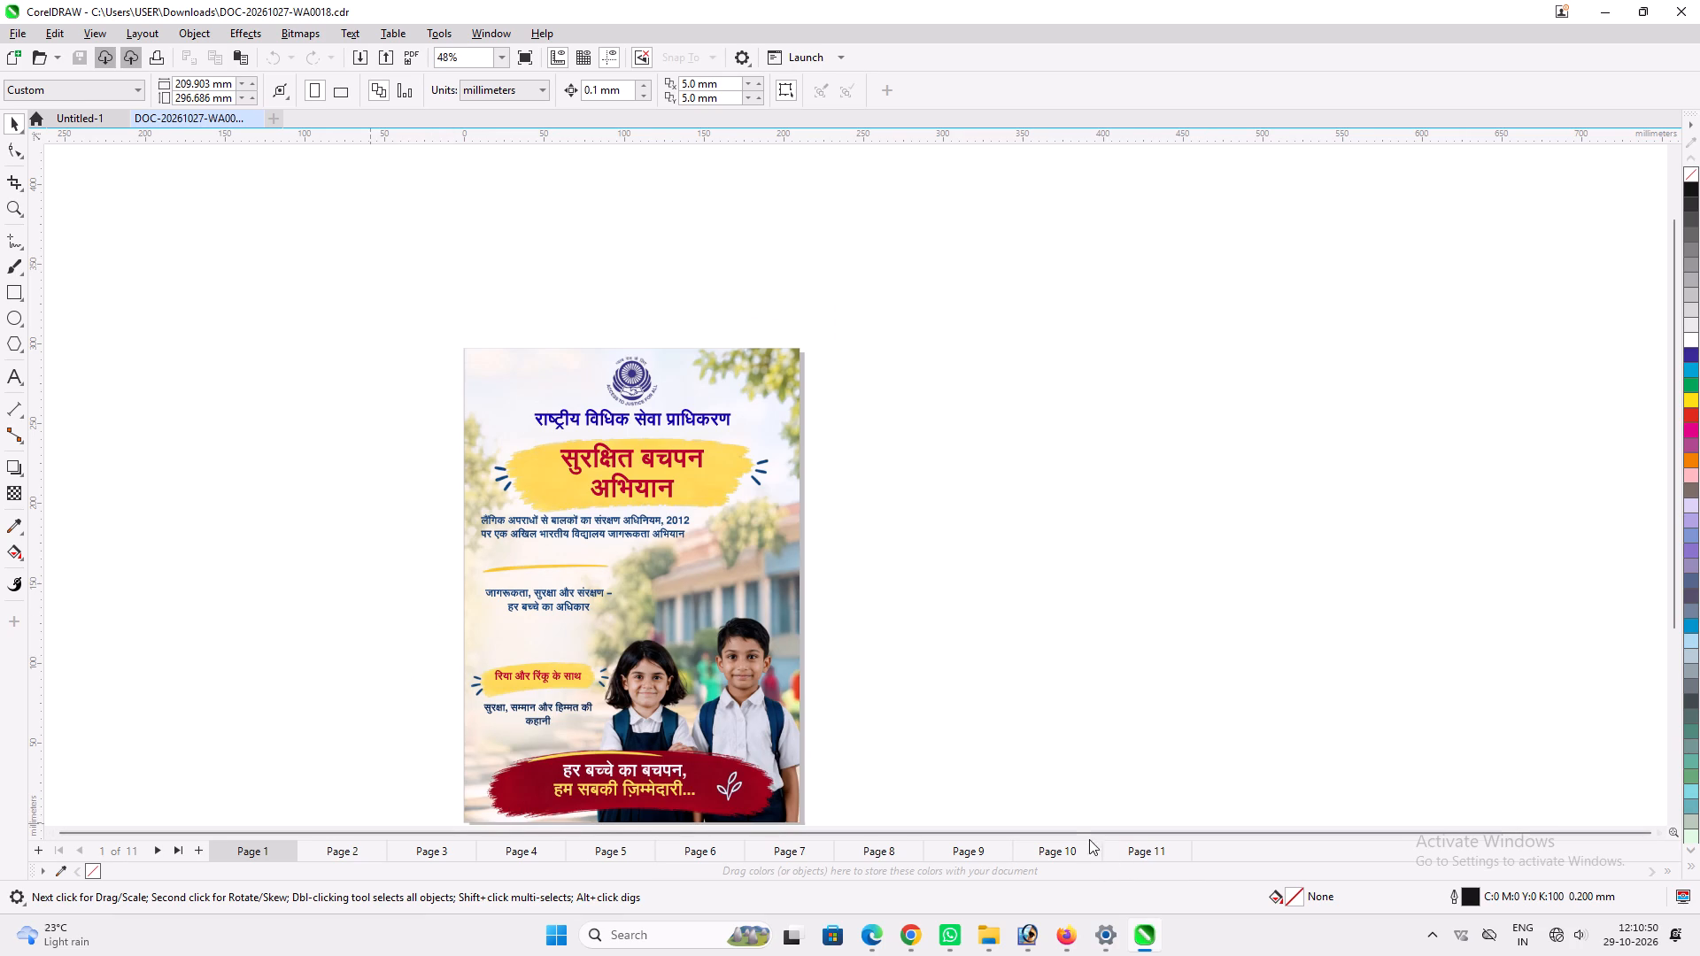
scroll(795, 664, down, 3)
scroll(688, 667, up, 1)
key(F4)
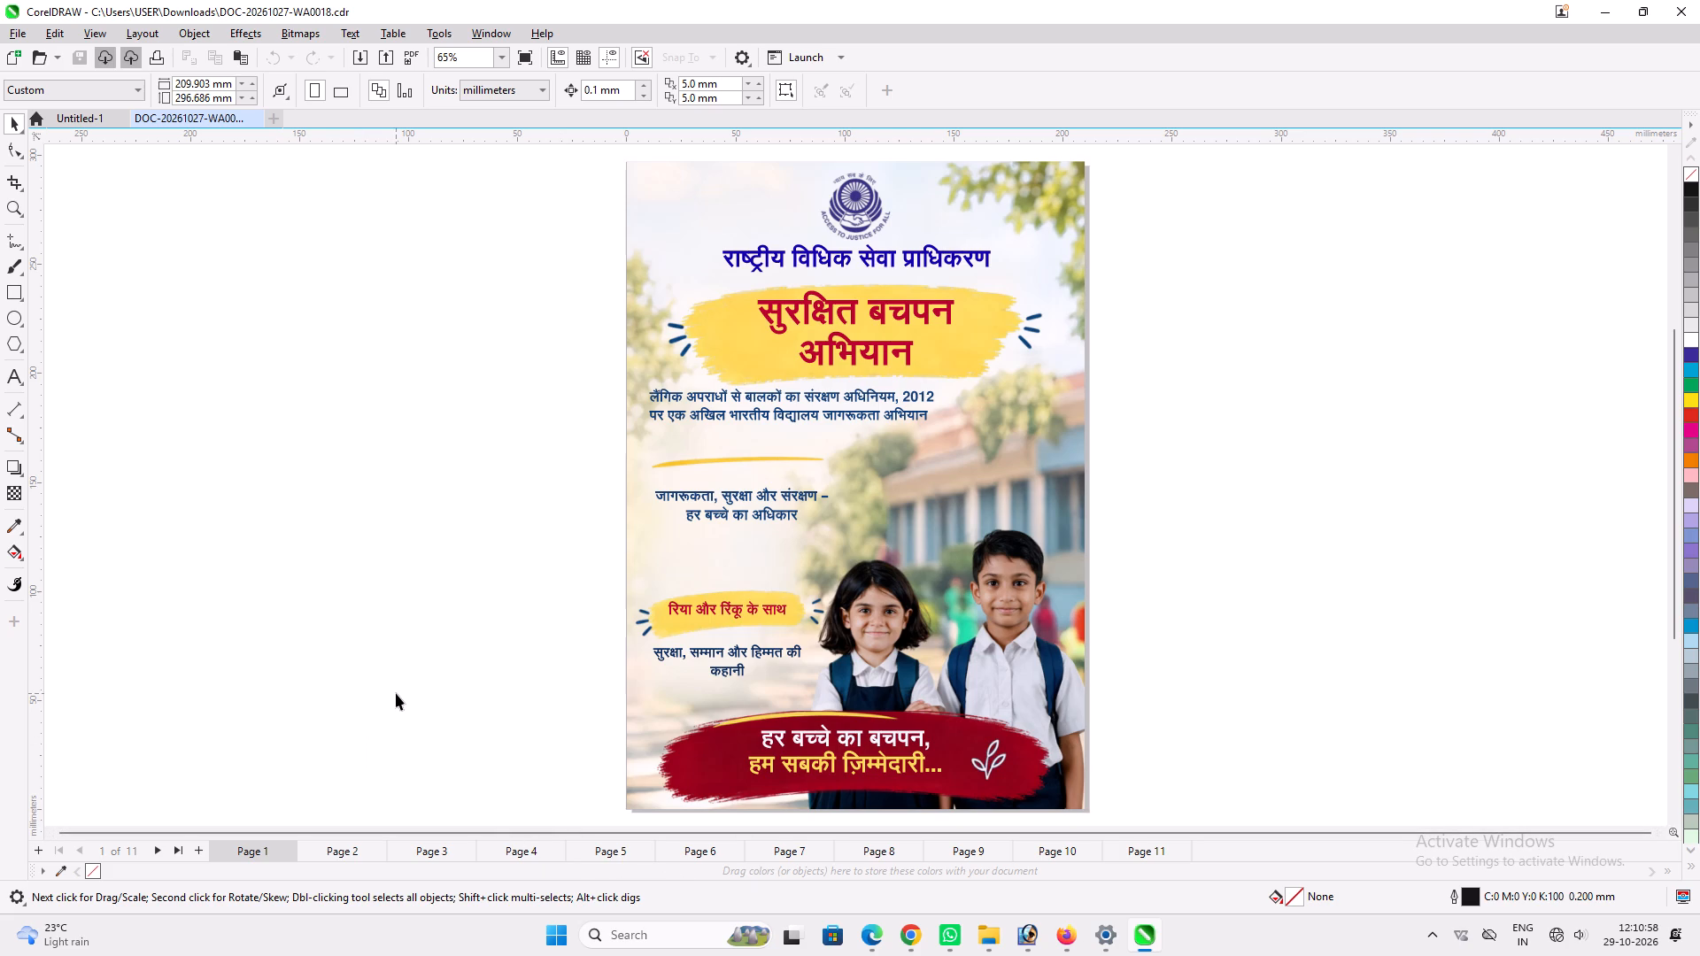
click(198, 850)
Open the PDF सुरक्षित बचपन अभियान from the Downloads folder as a separate drawing.
key(ctrl+o)
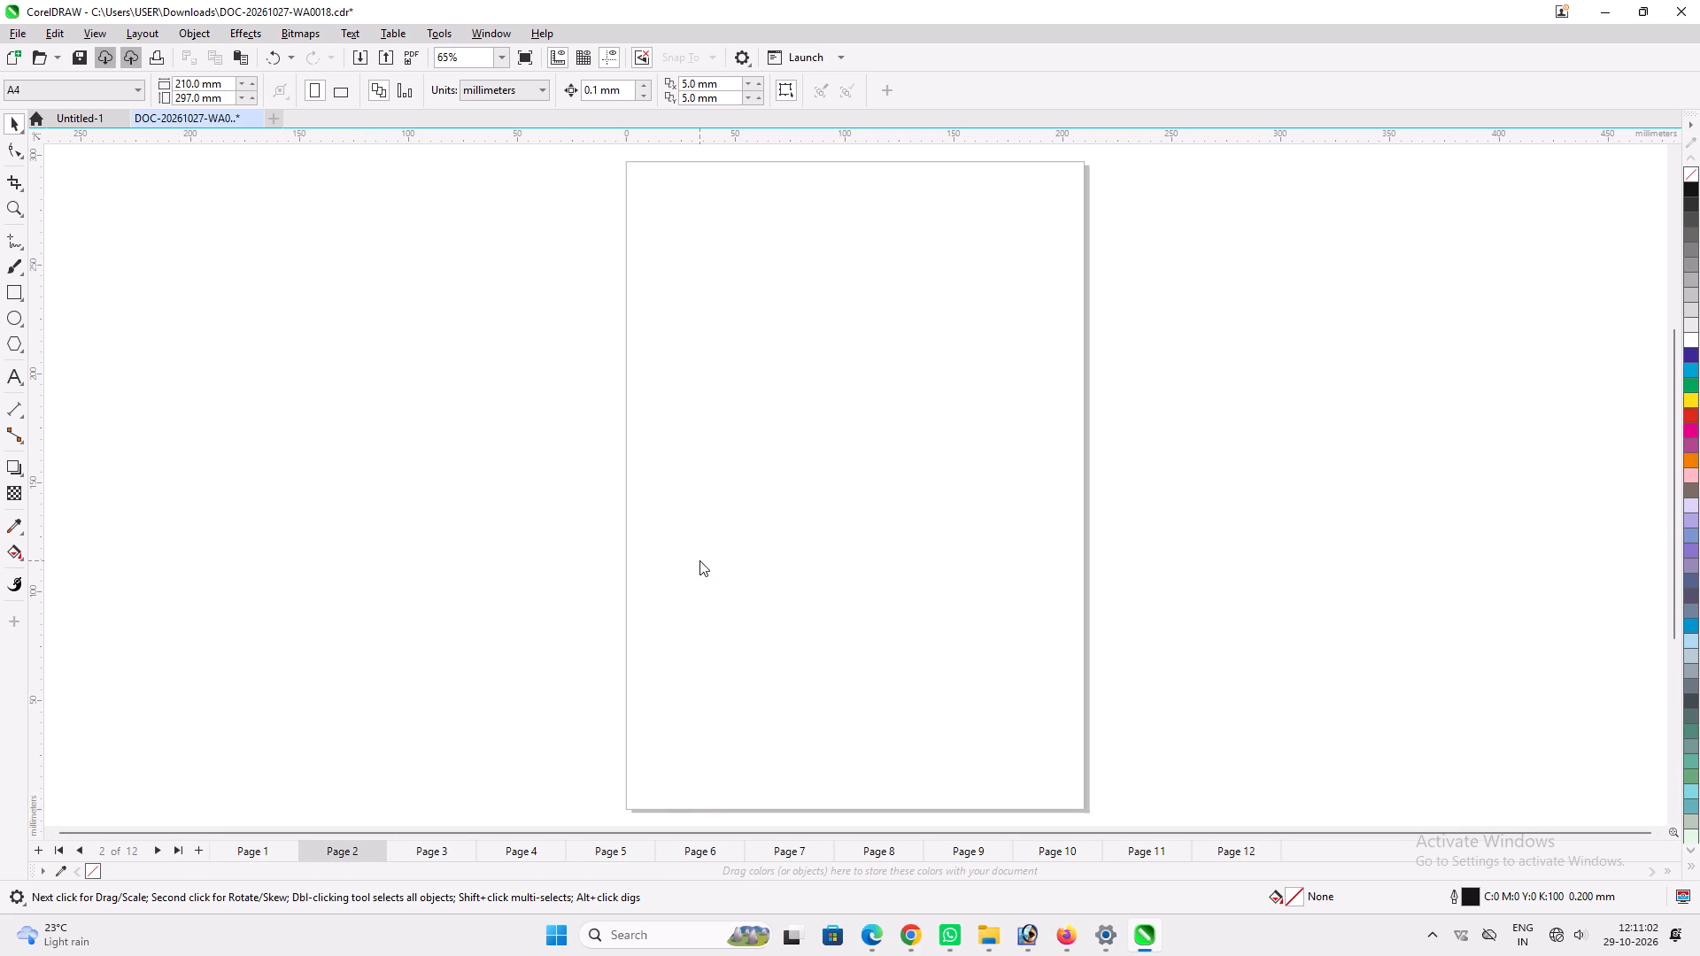
click(344, 189)
key(Return)
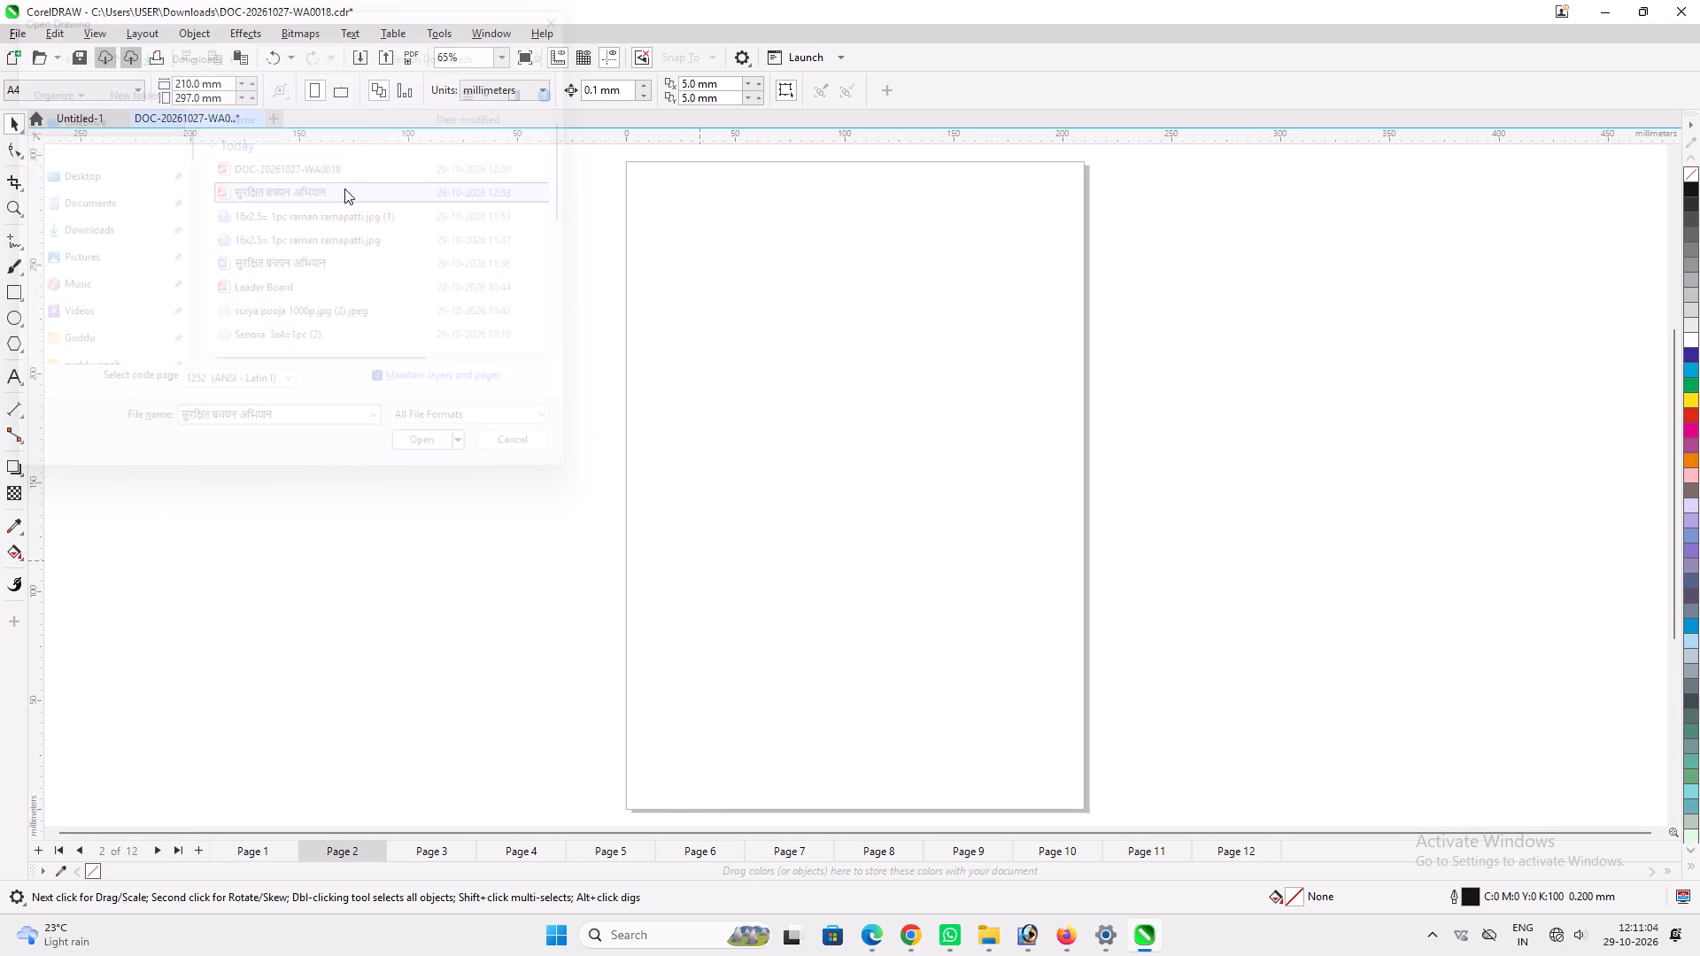
click(845, 528)
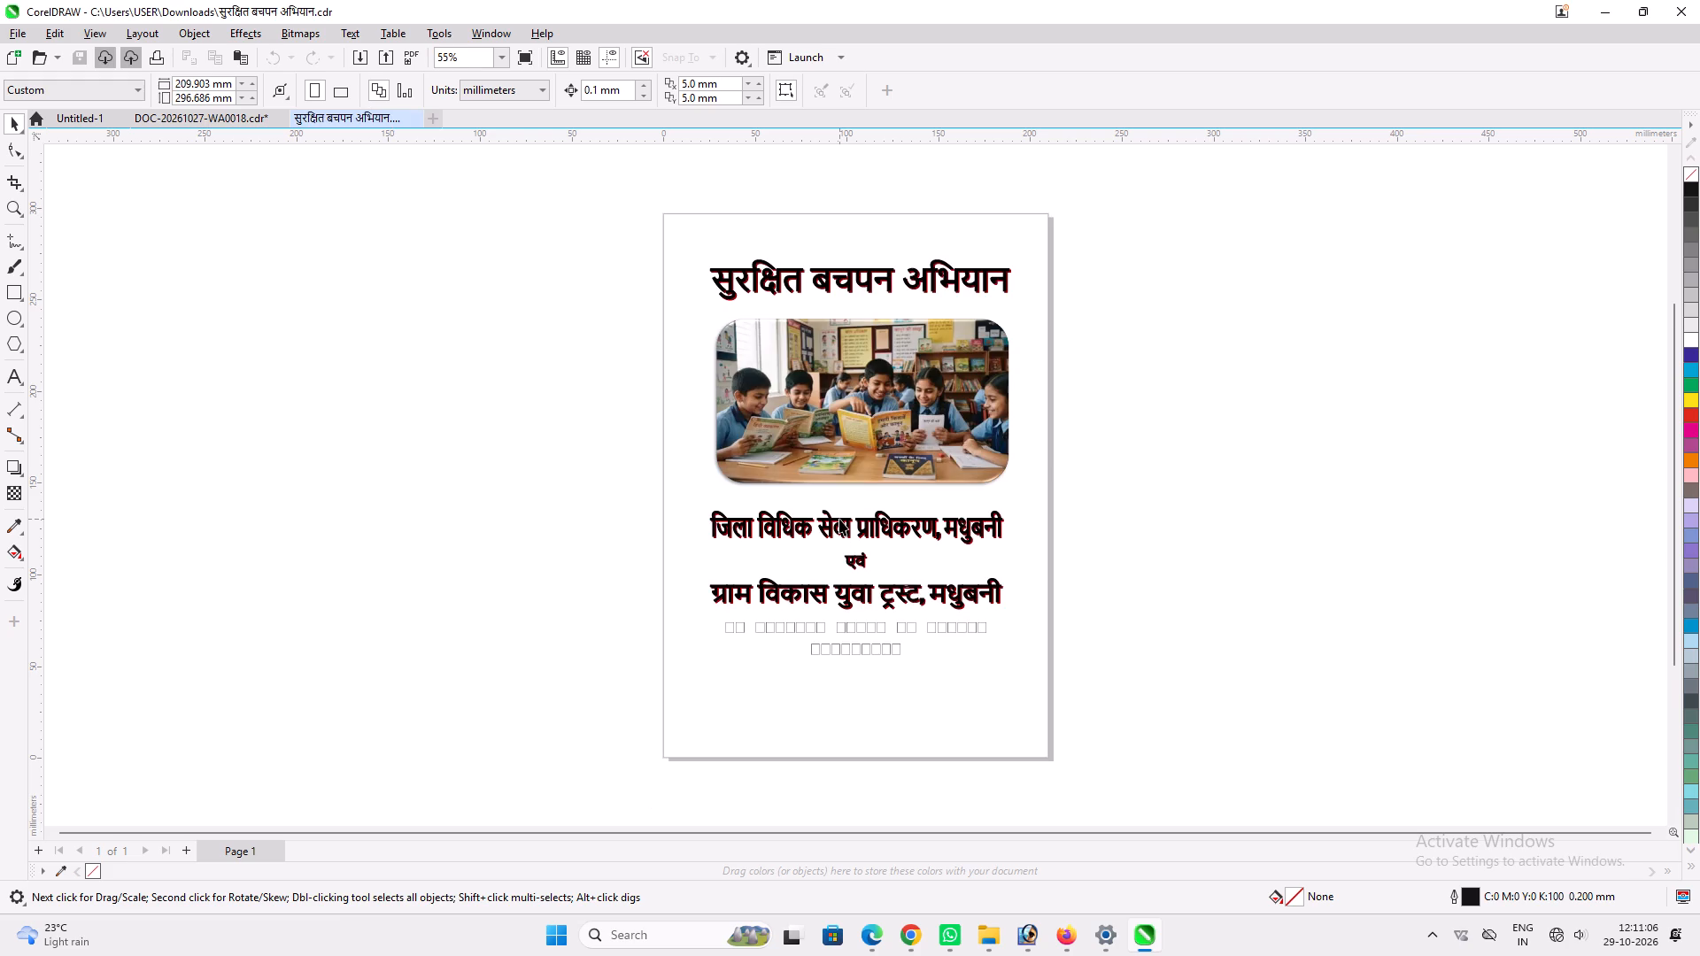
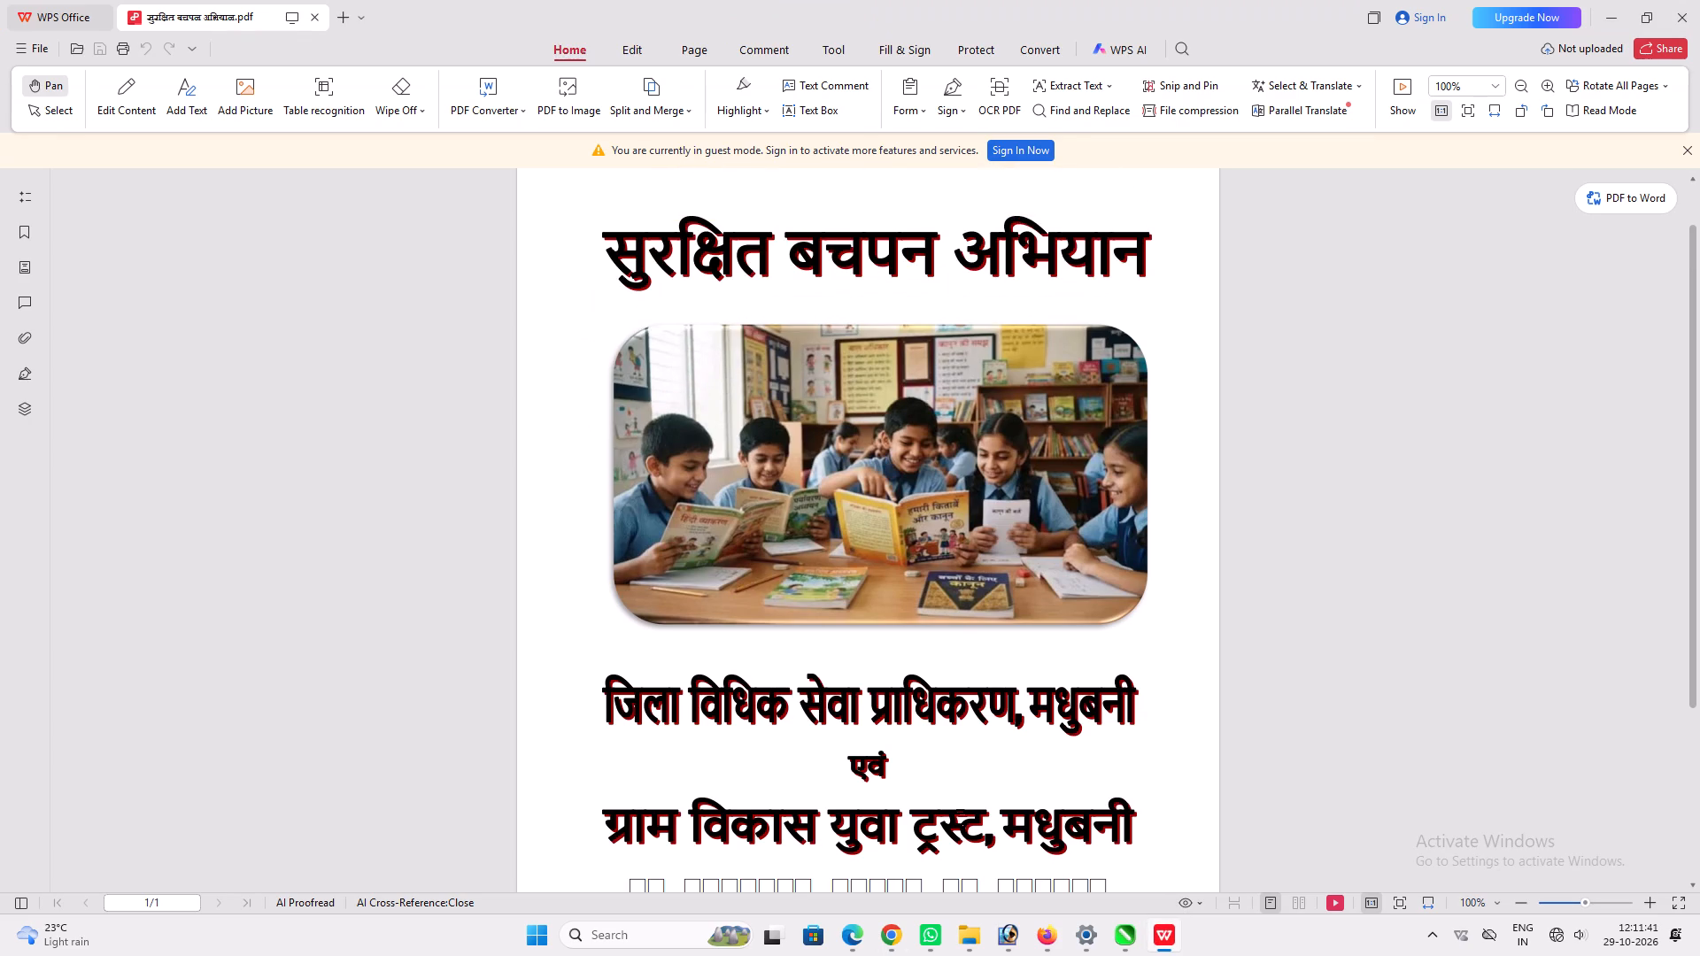
Capture a screen snip of the सुरक्षित बचपन अभियान page in the PDF, from the title down to below the last text line.
scroll(1095, 599, down, 1)
key(ctrl+minus)
key(ctrl+minus)
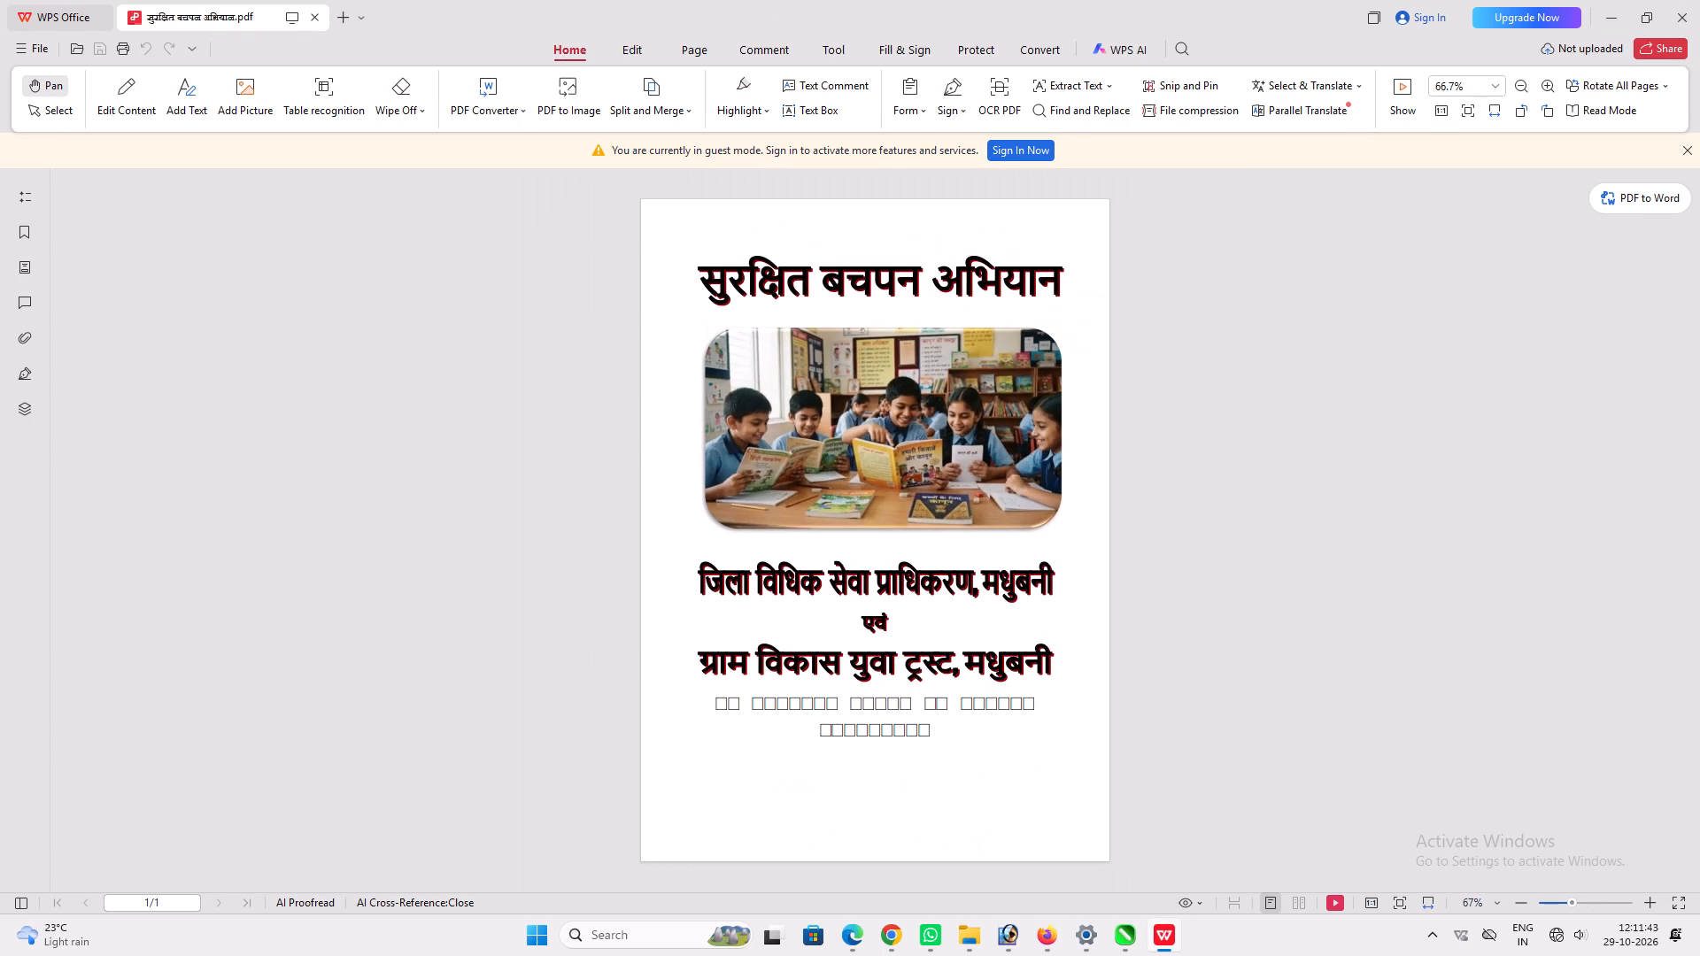
key(Print)
drag(653, 233, 1094, 789)
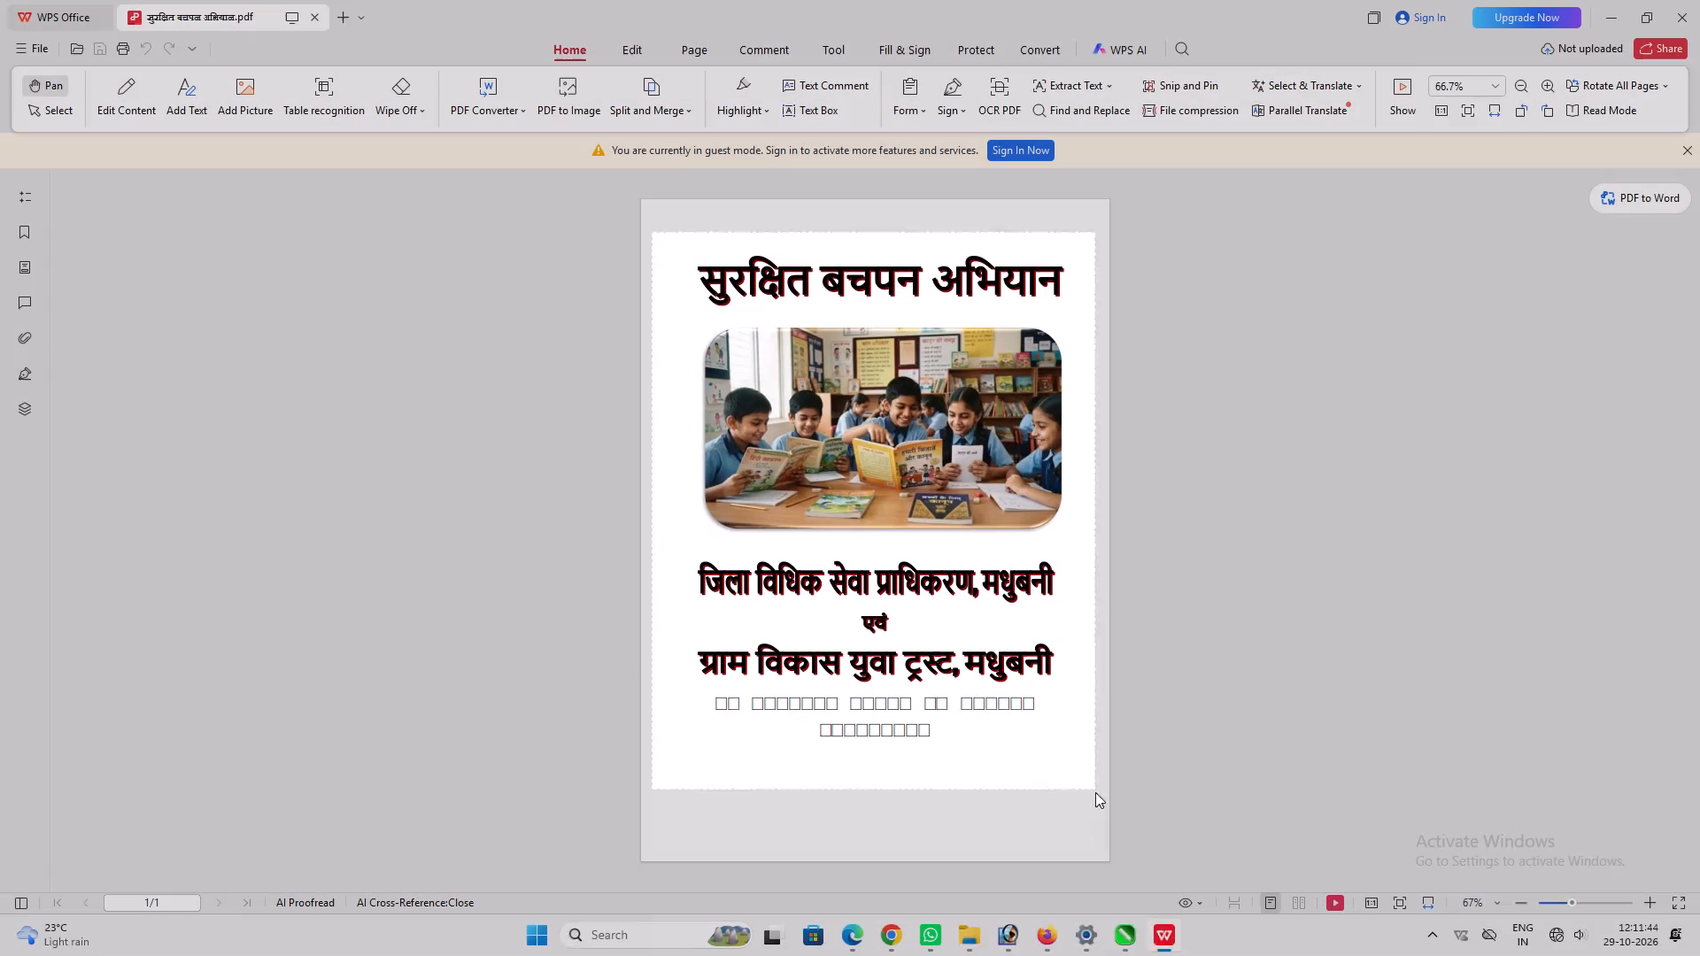
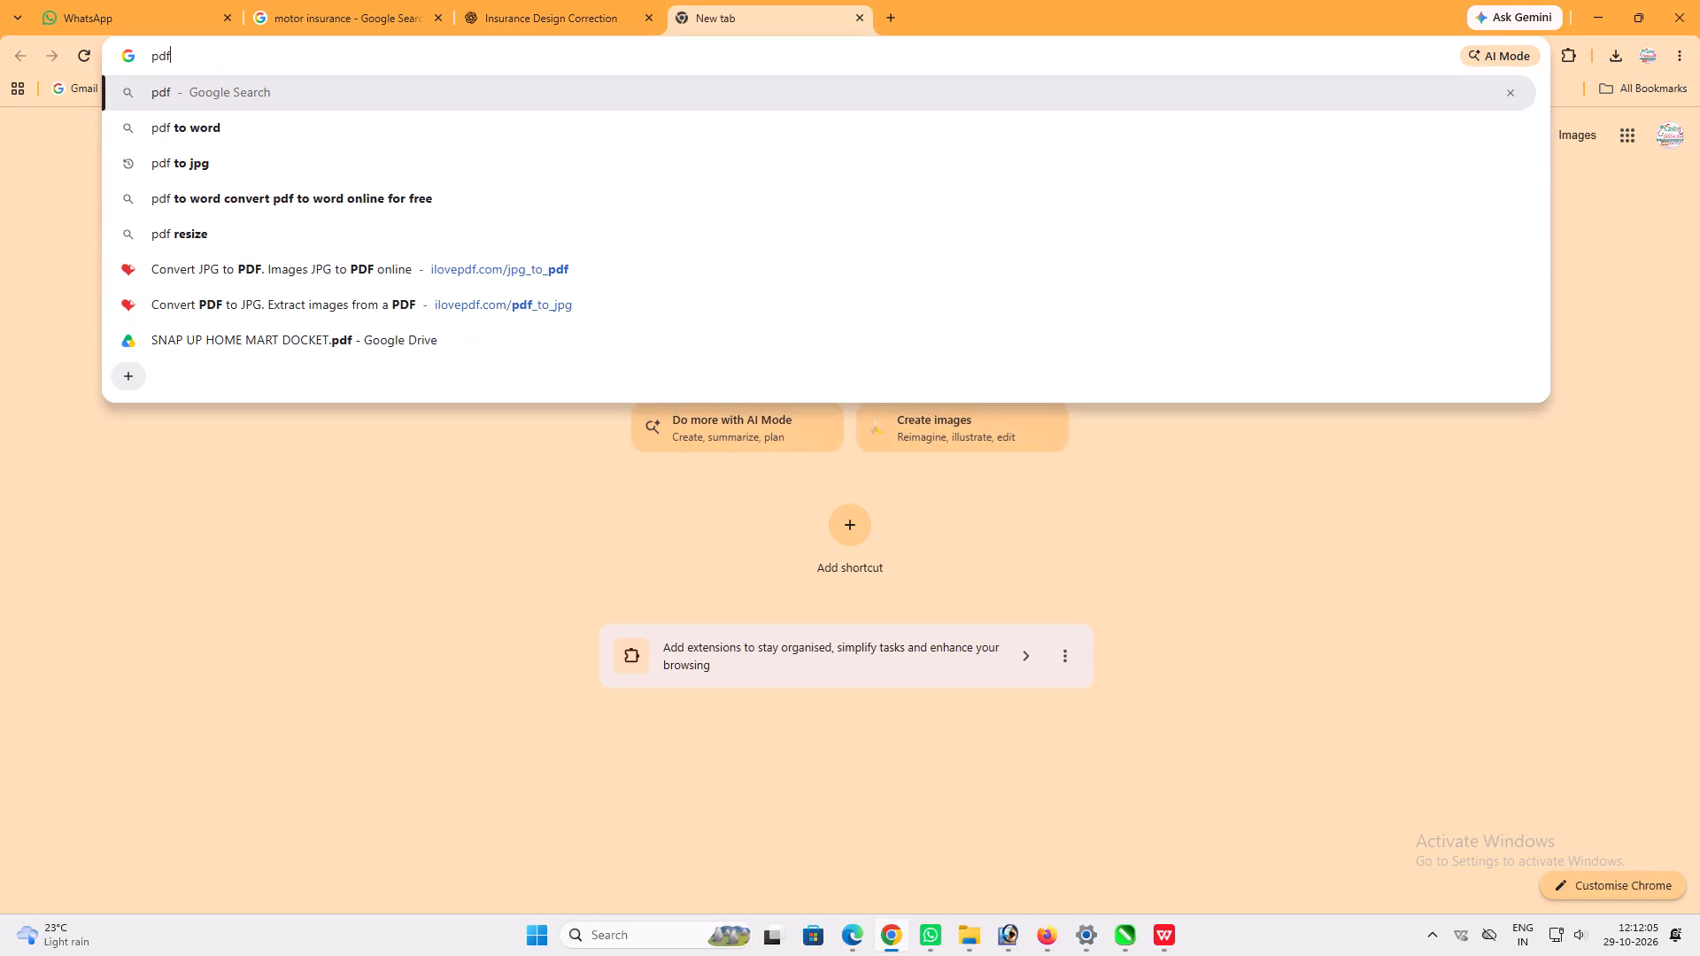
Search the web for "pdf to jpg" and open iLovePDF's PDF to JPG converter from the results.
key(space)
text(to)
key(space)
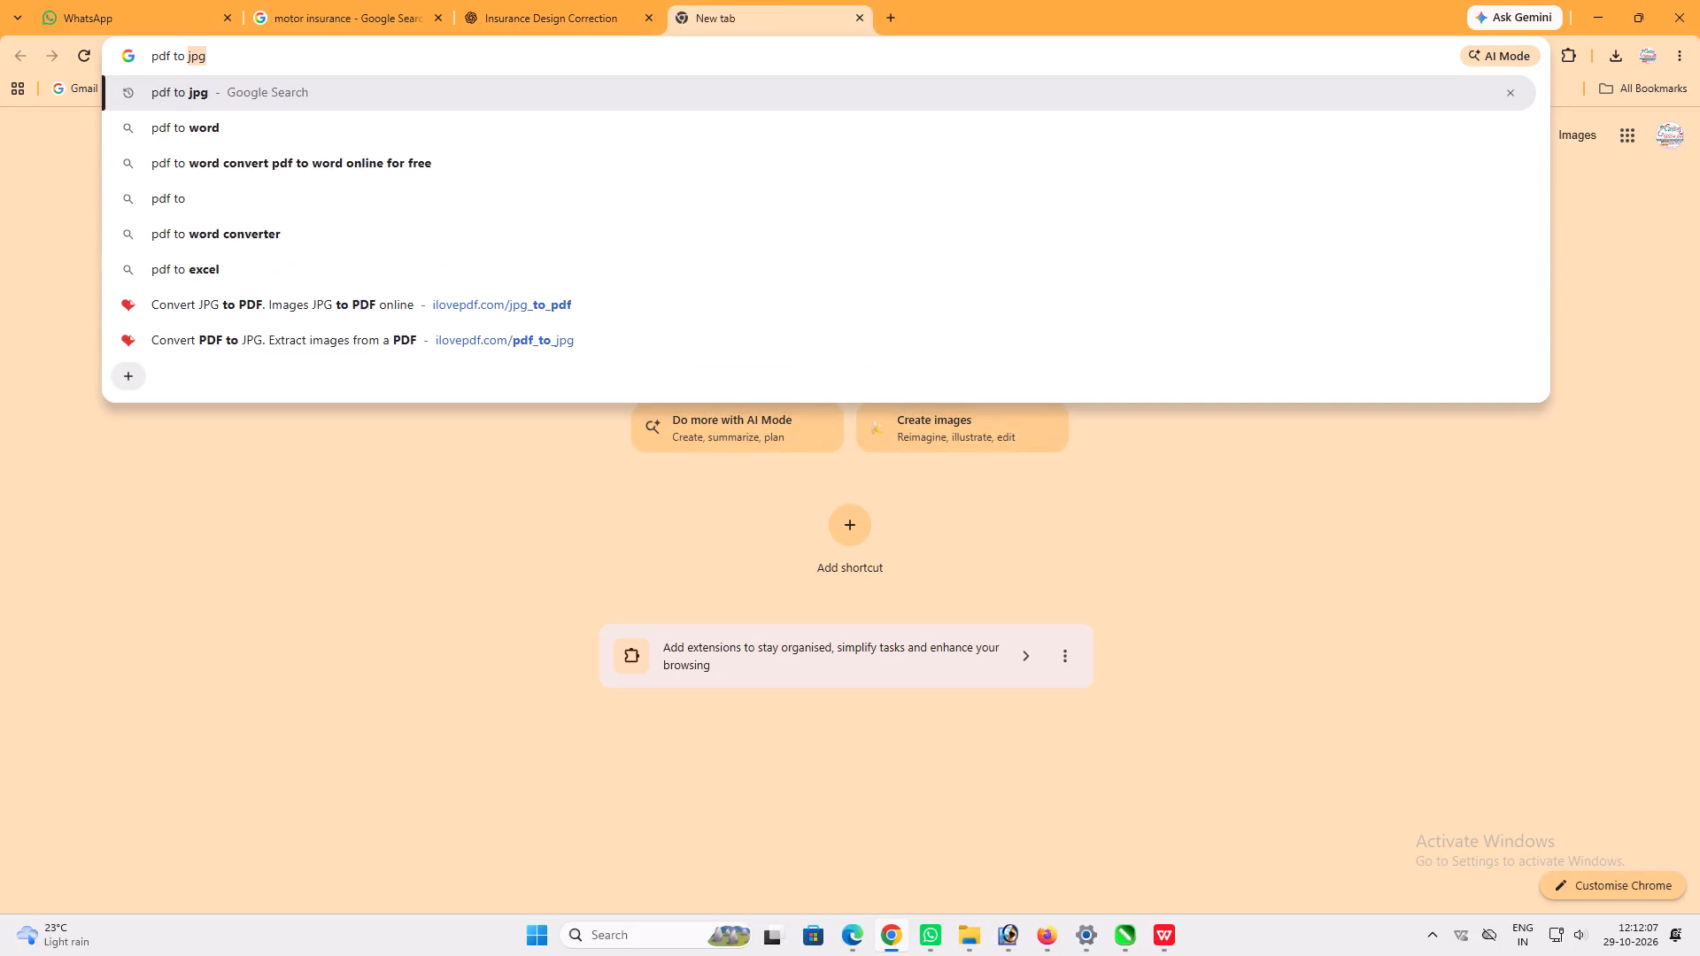
click(483, 86)
click(345, 275)
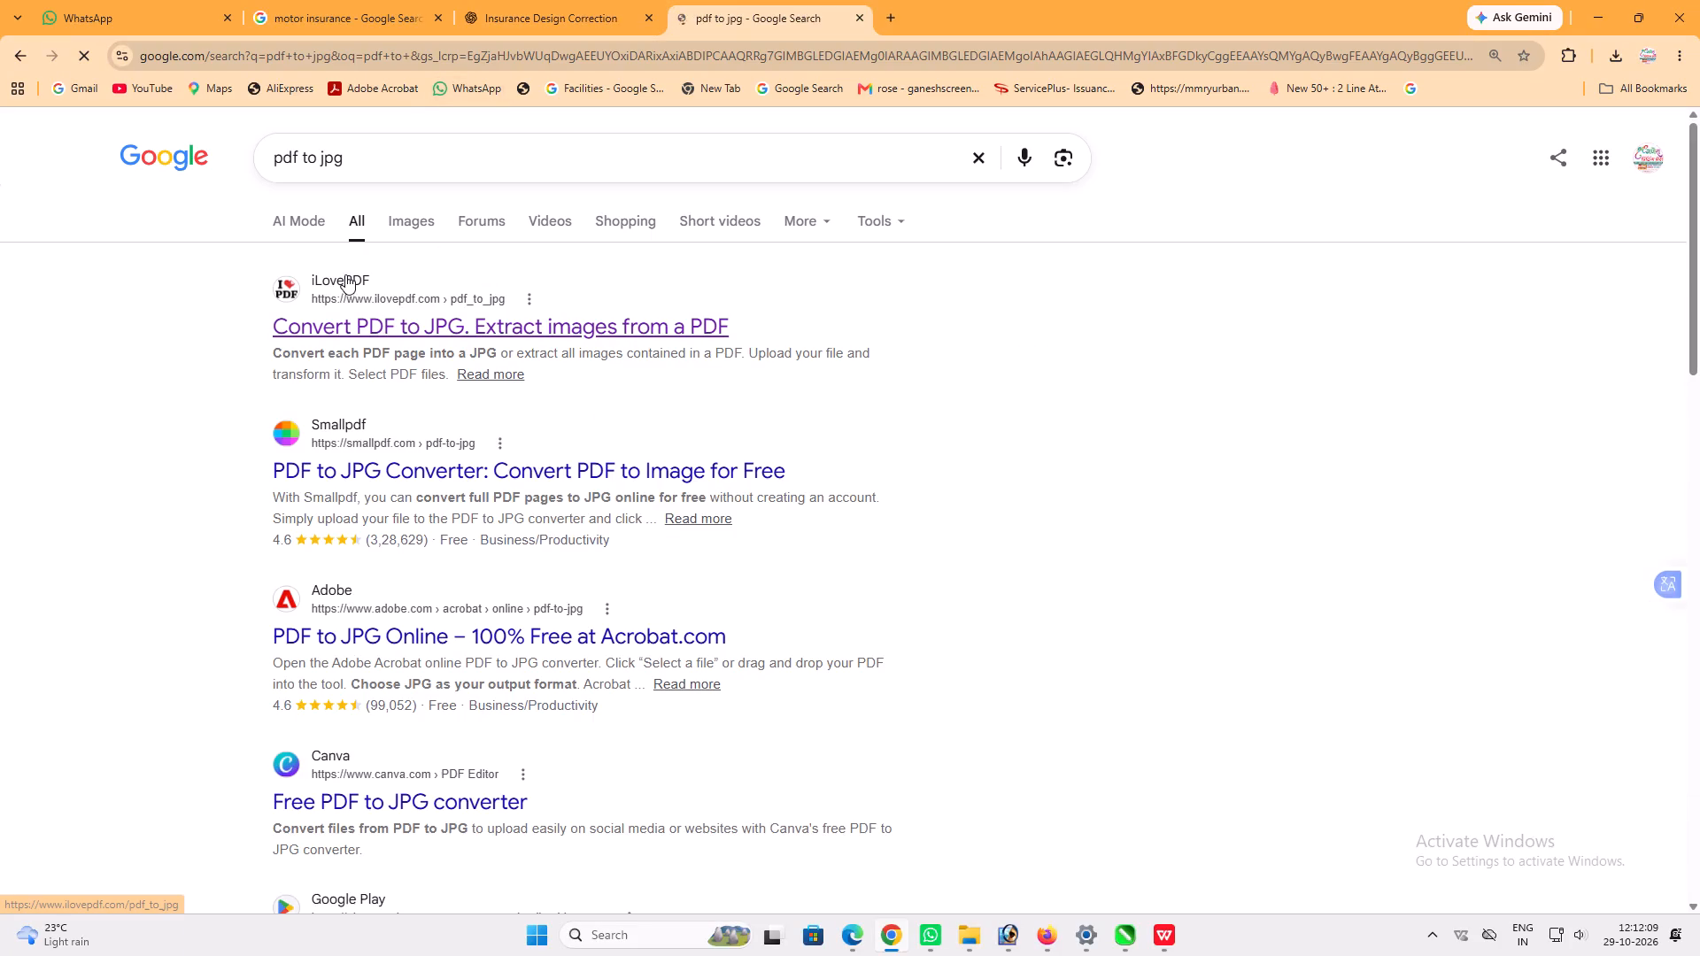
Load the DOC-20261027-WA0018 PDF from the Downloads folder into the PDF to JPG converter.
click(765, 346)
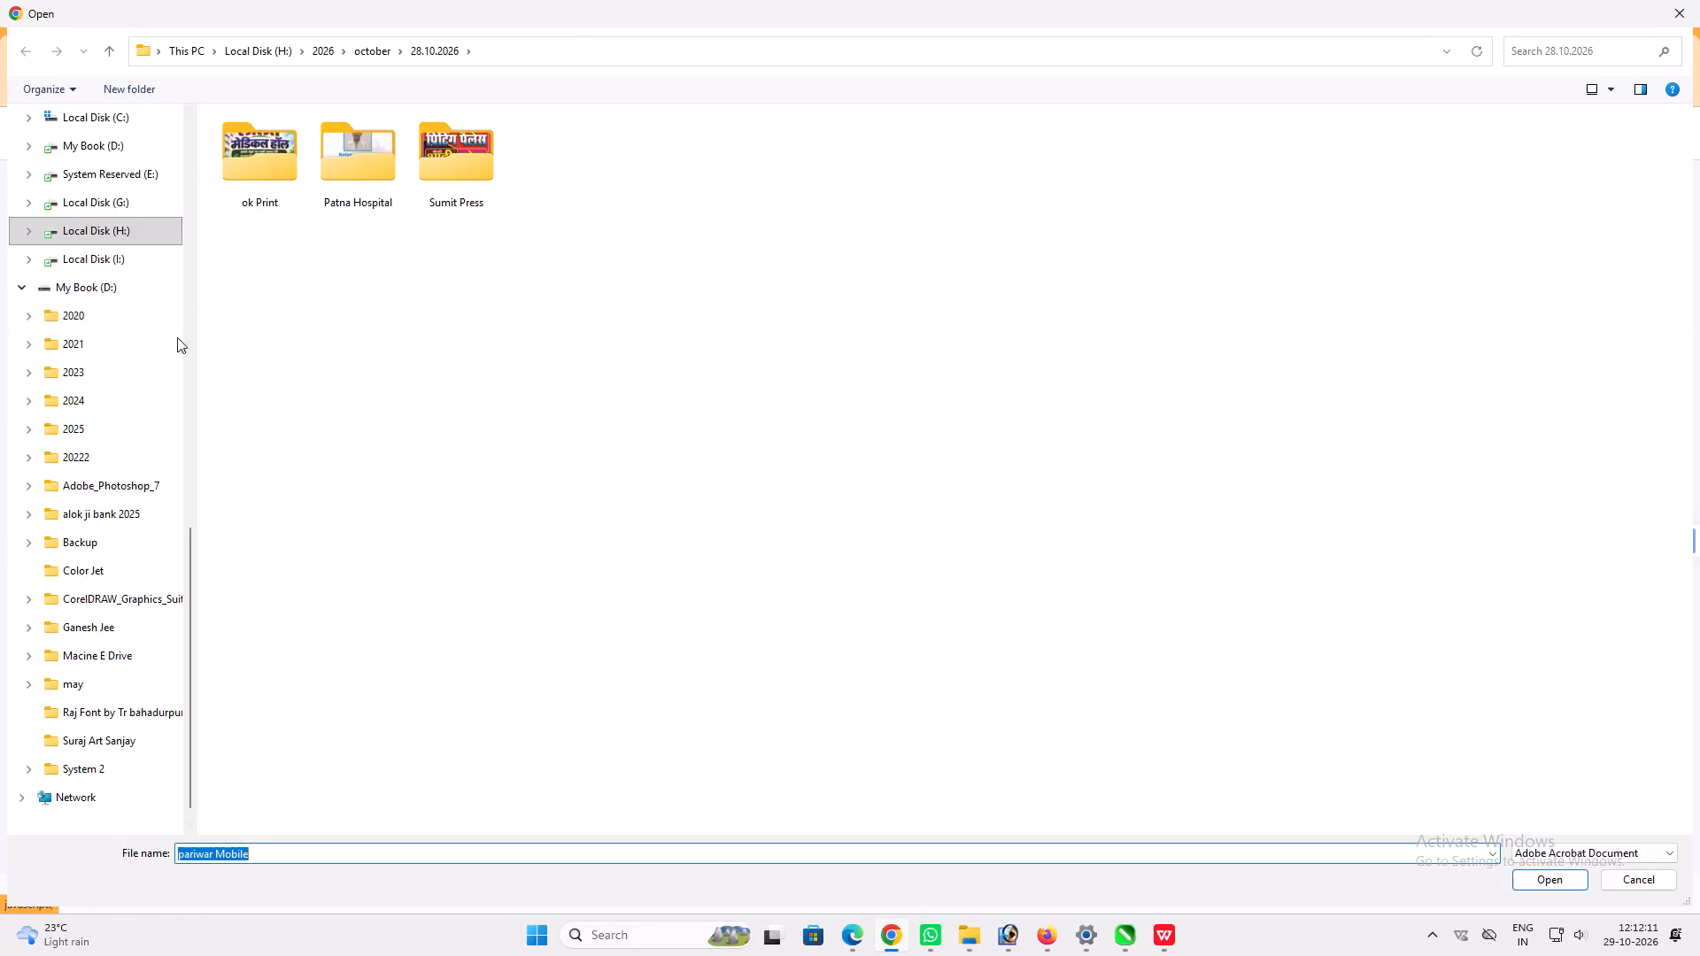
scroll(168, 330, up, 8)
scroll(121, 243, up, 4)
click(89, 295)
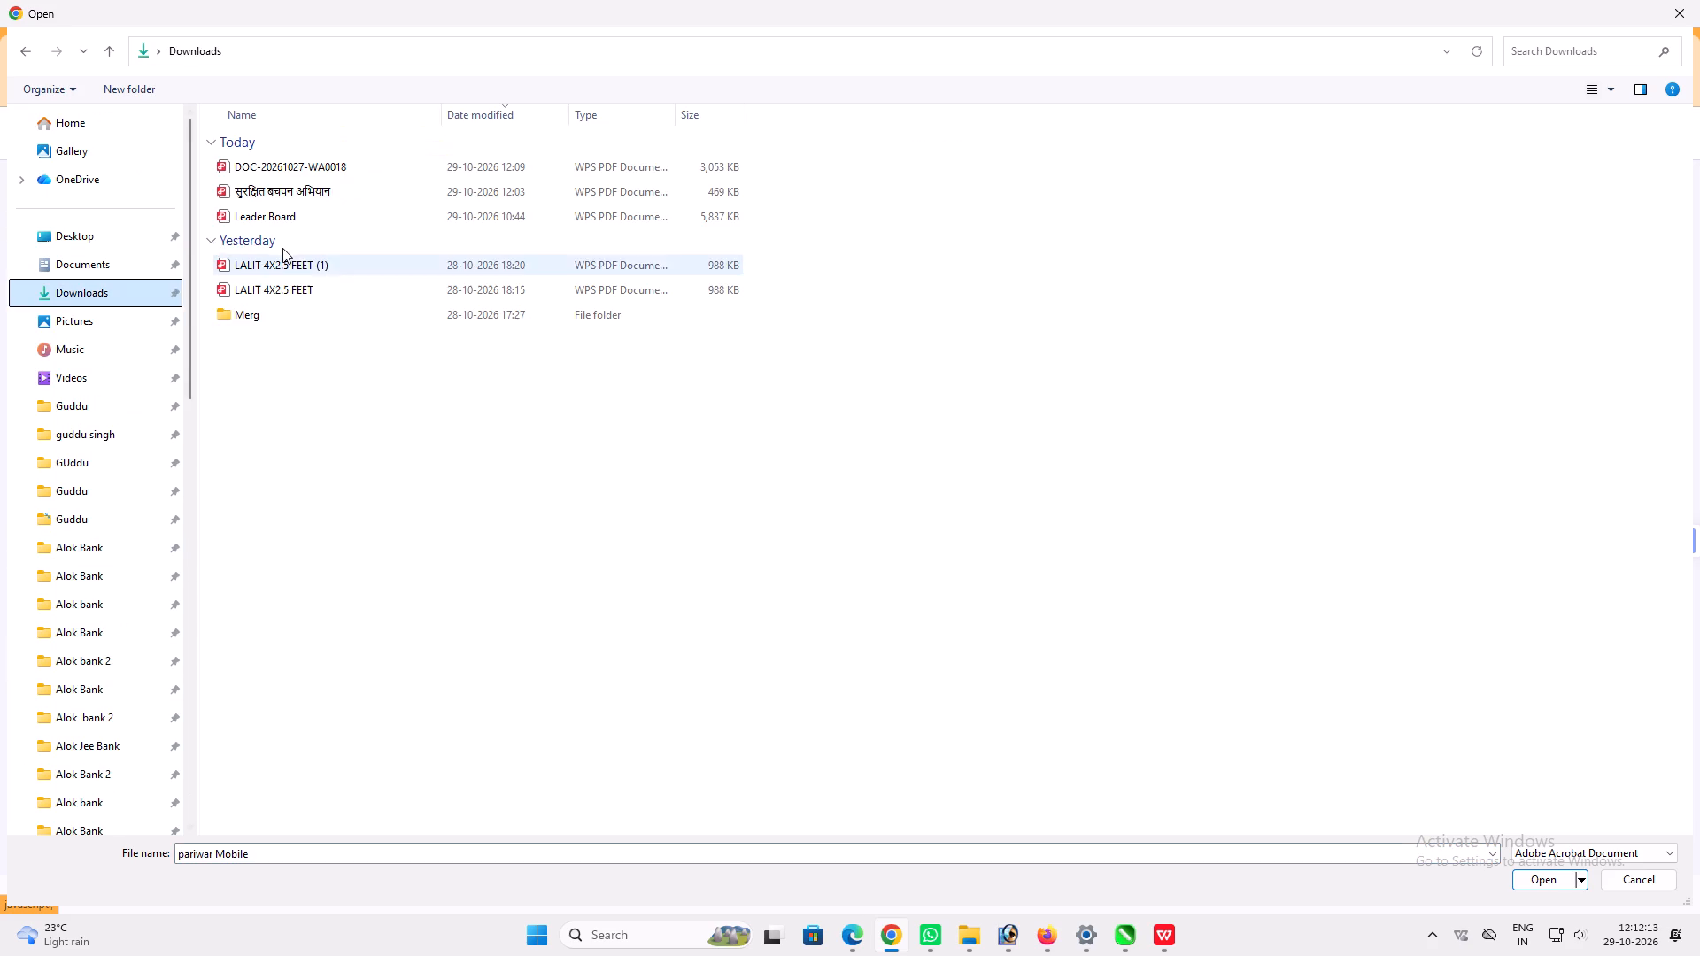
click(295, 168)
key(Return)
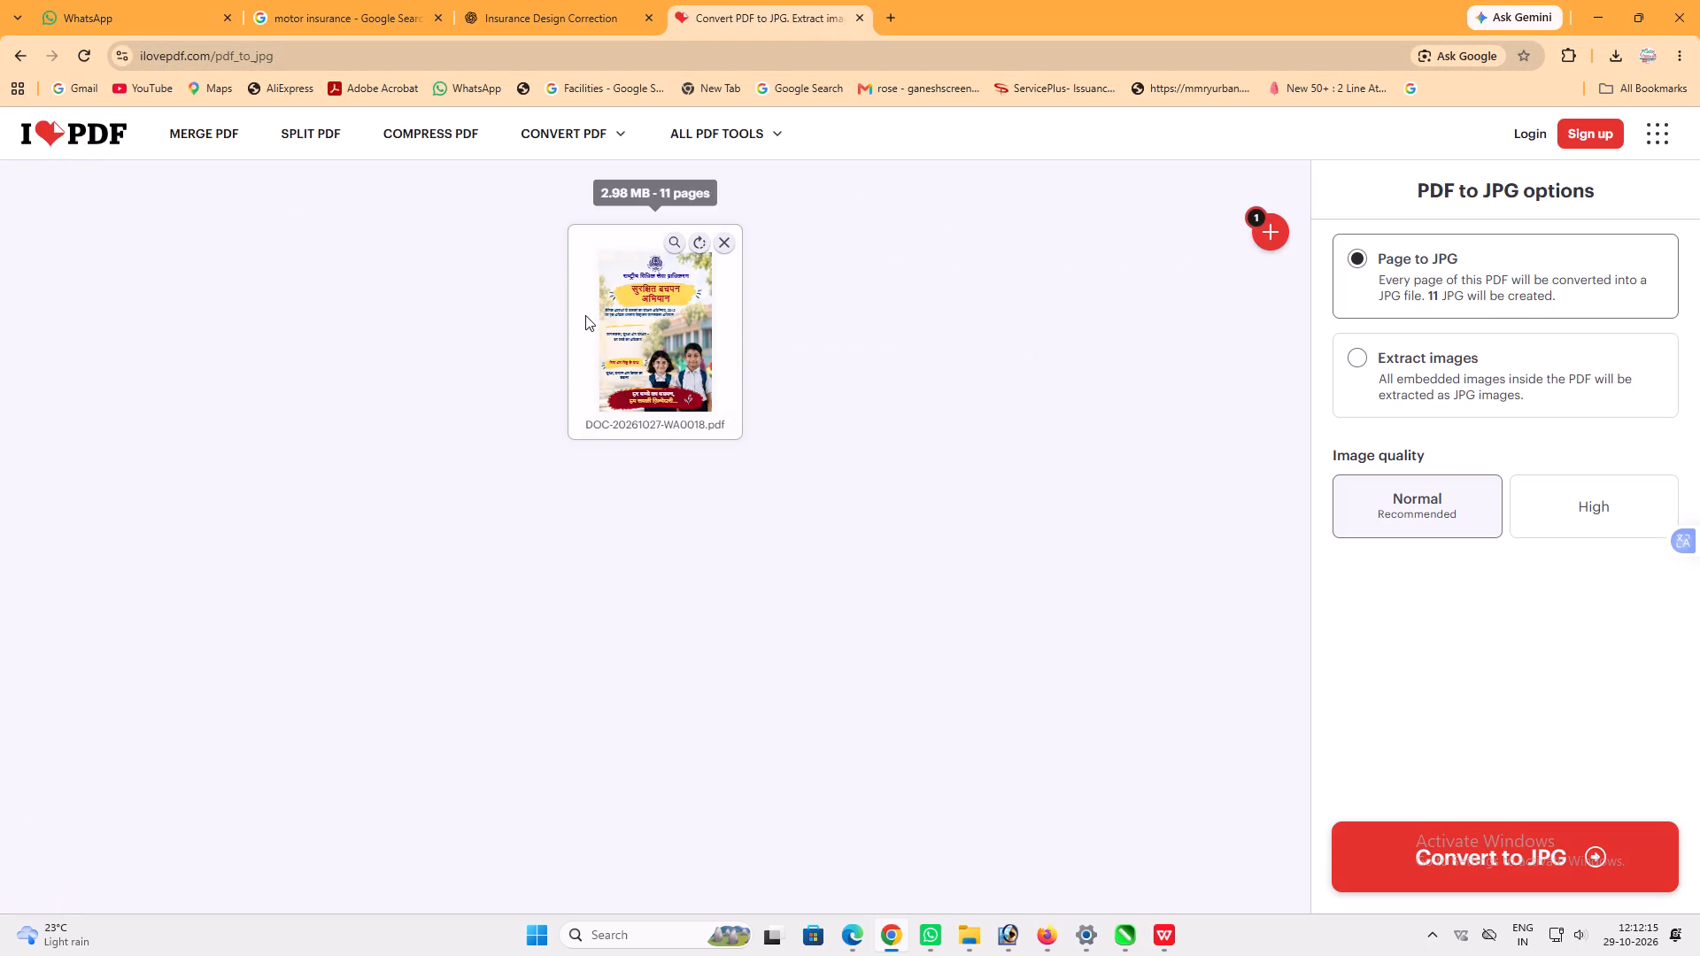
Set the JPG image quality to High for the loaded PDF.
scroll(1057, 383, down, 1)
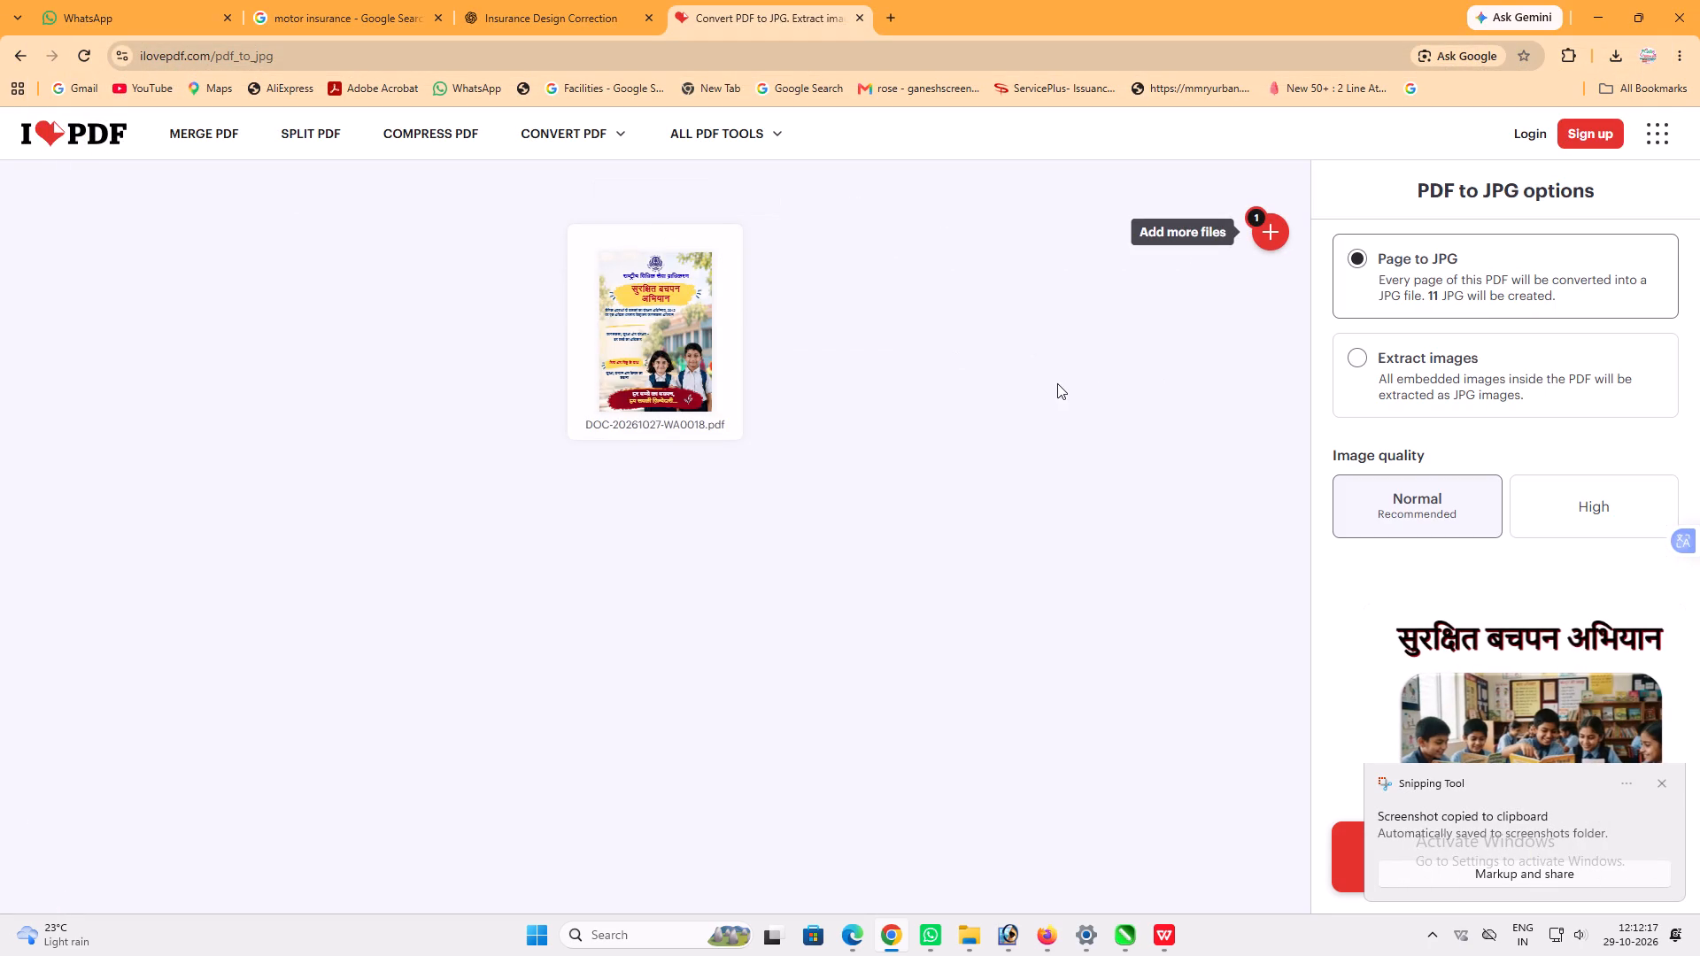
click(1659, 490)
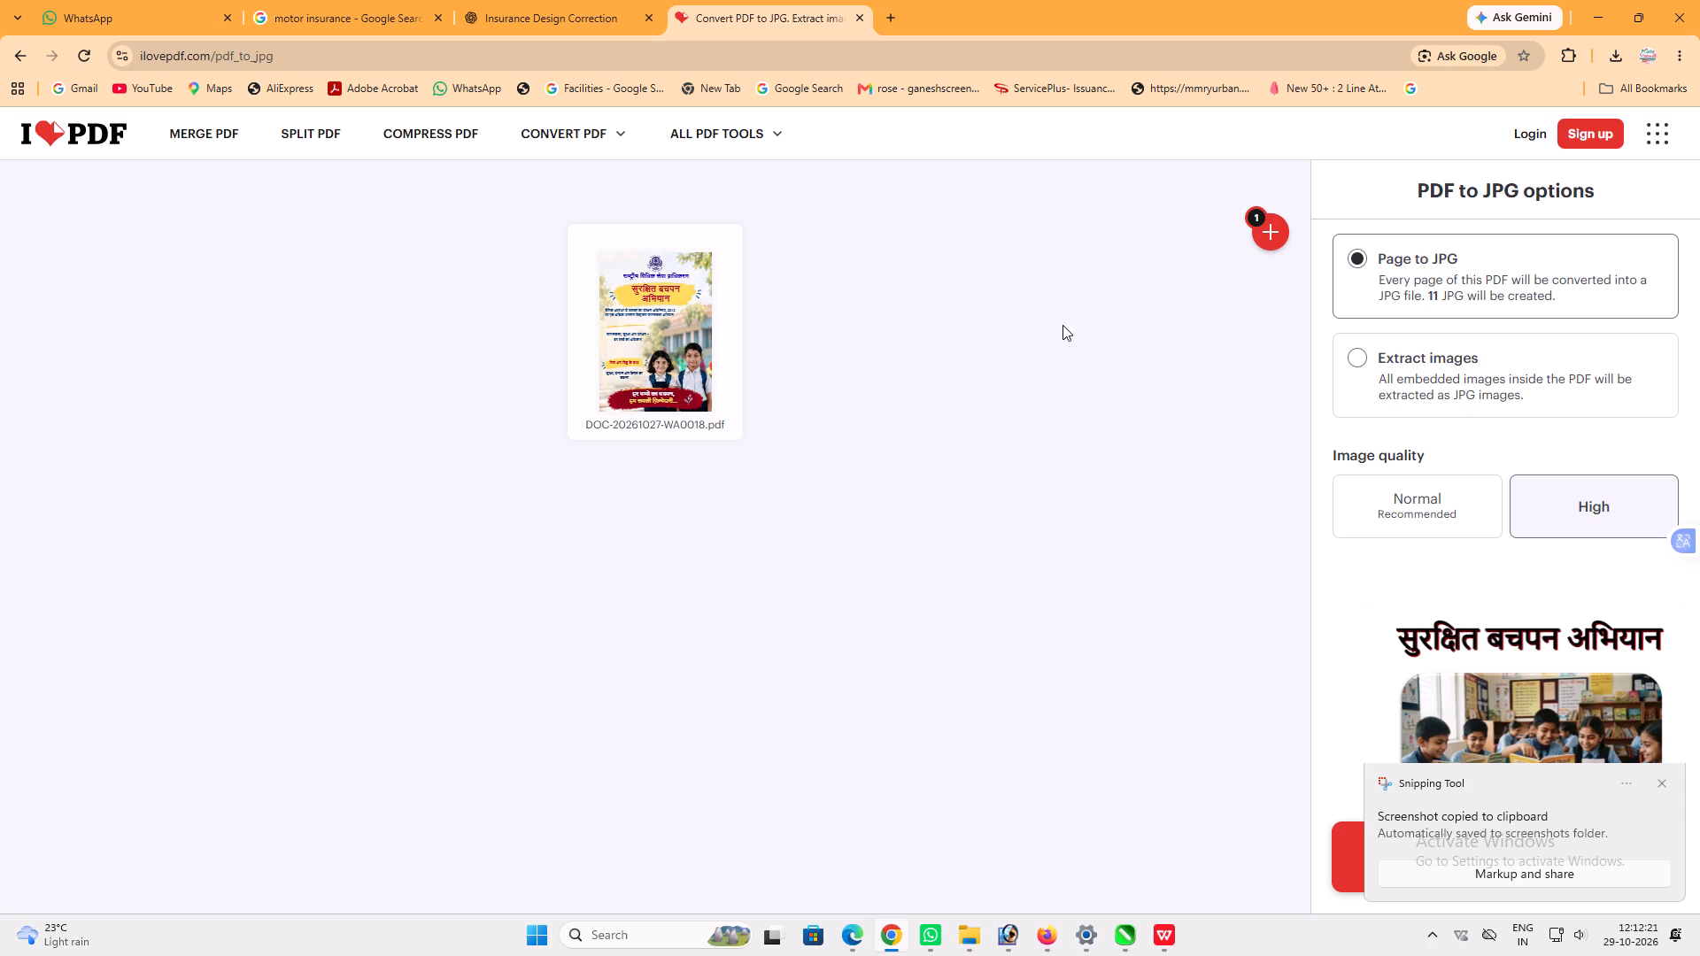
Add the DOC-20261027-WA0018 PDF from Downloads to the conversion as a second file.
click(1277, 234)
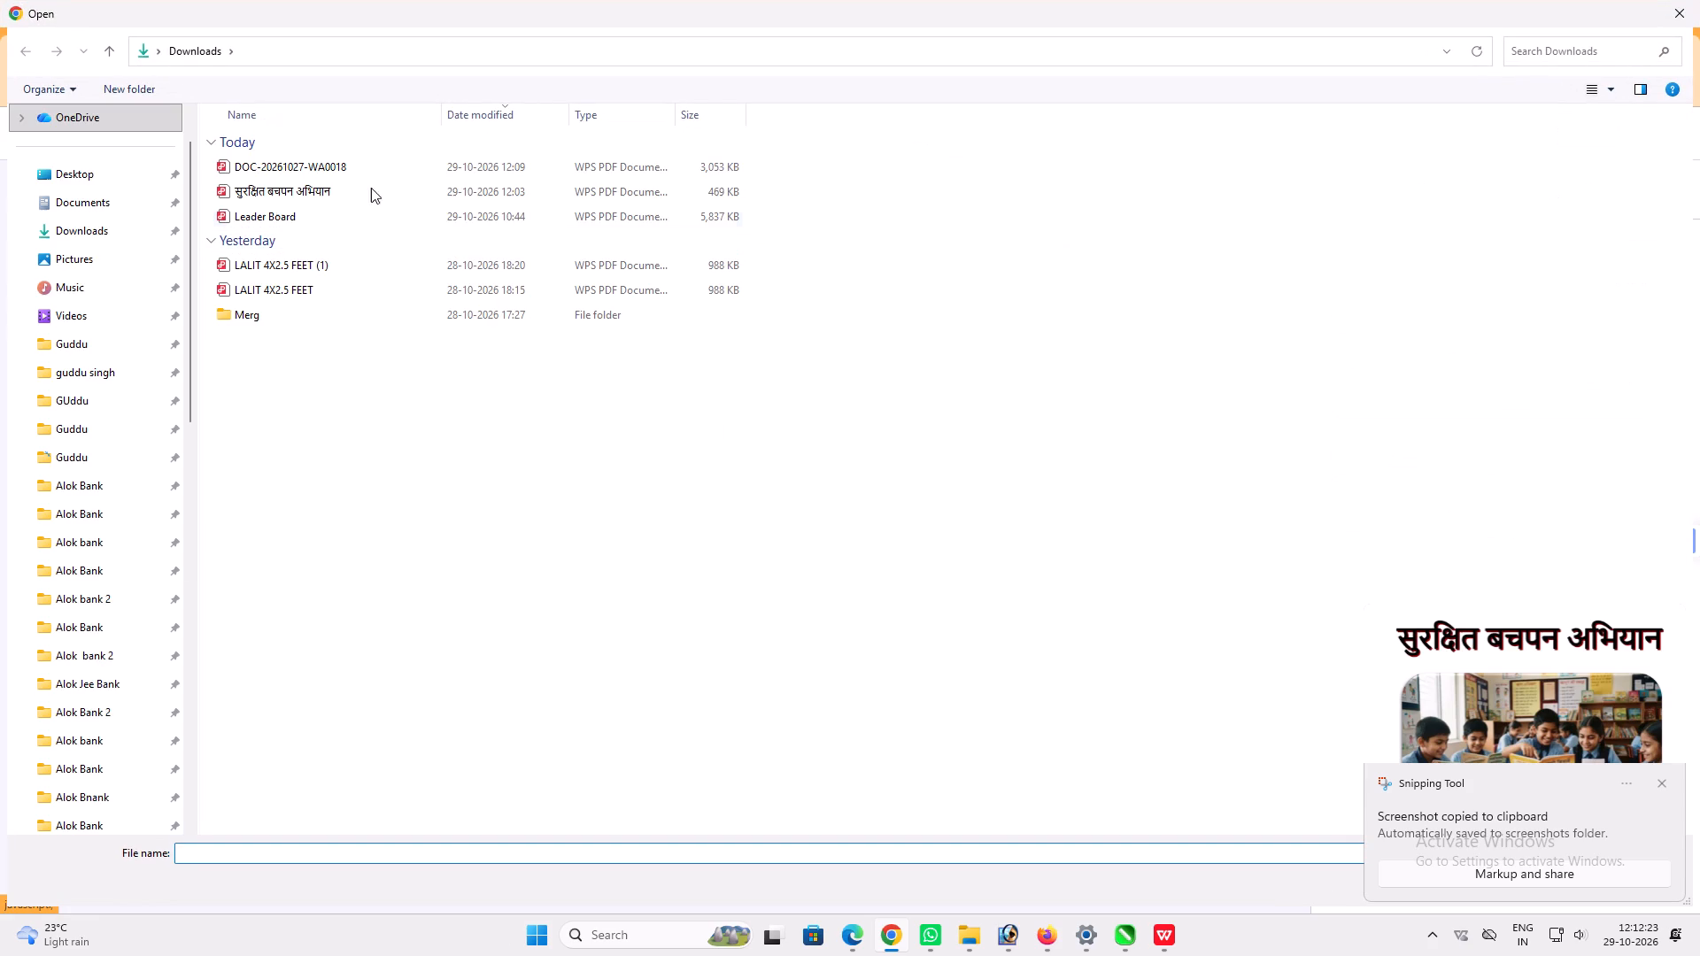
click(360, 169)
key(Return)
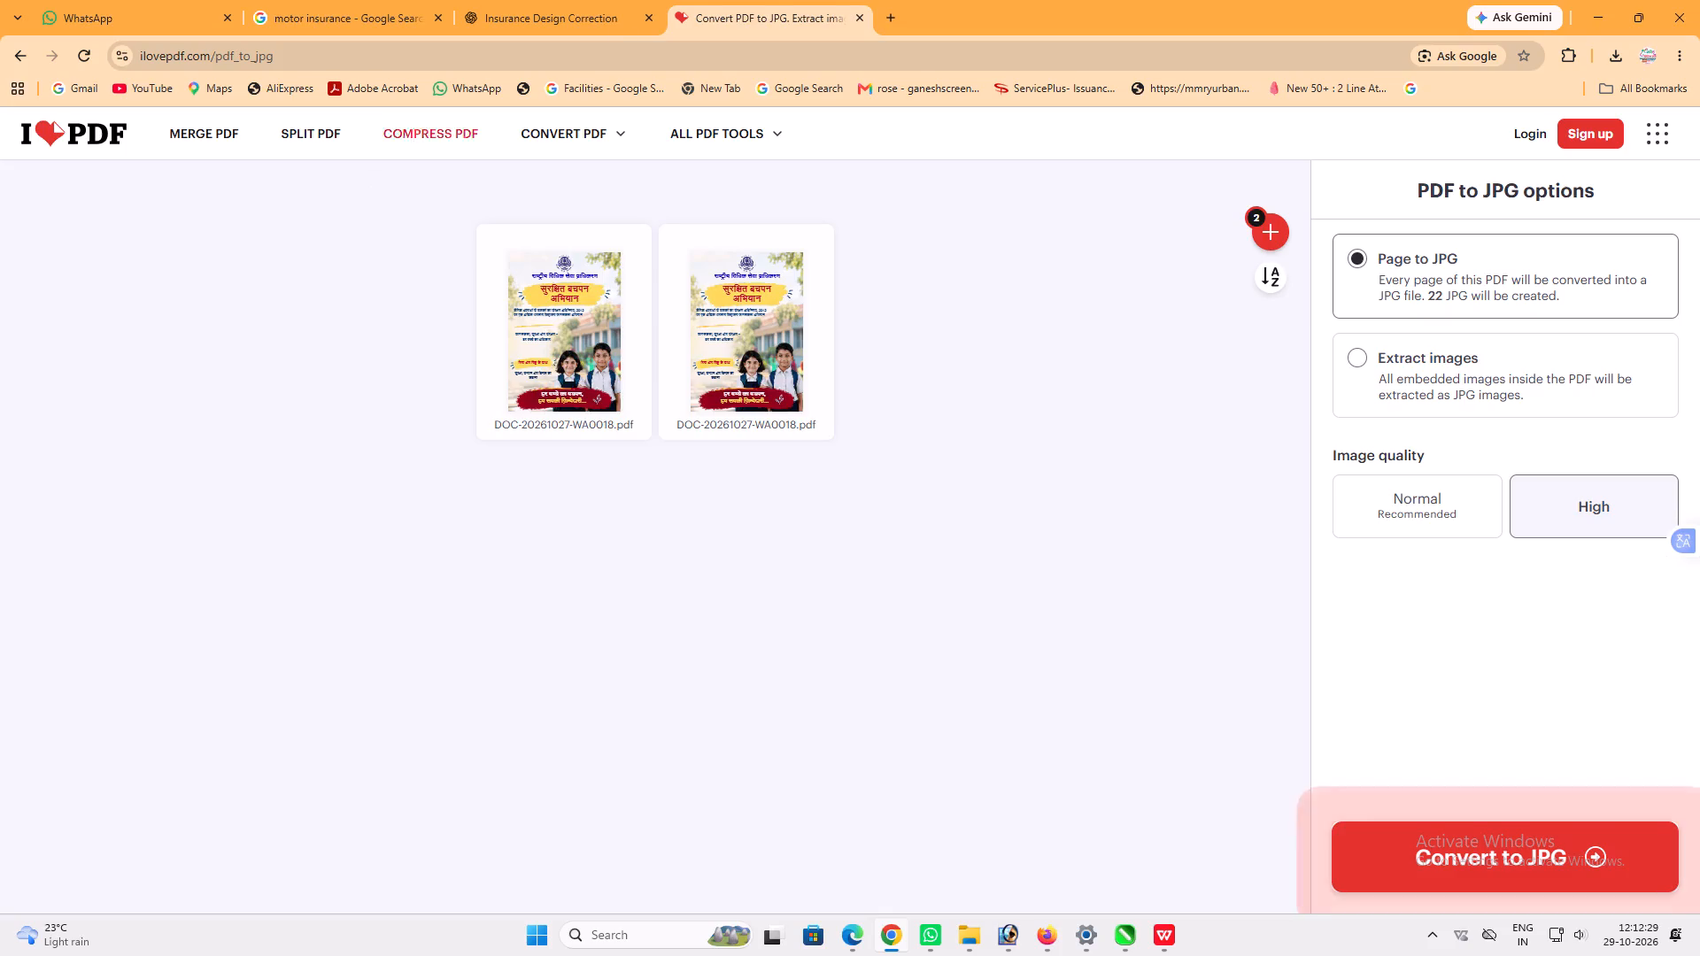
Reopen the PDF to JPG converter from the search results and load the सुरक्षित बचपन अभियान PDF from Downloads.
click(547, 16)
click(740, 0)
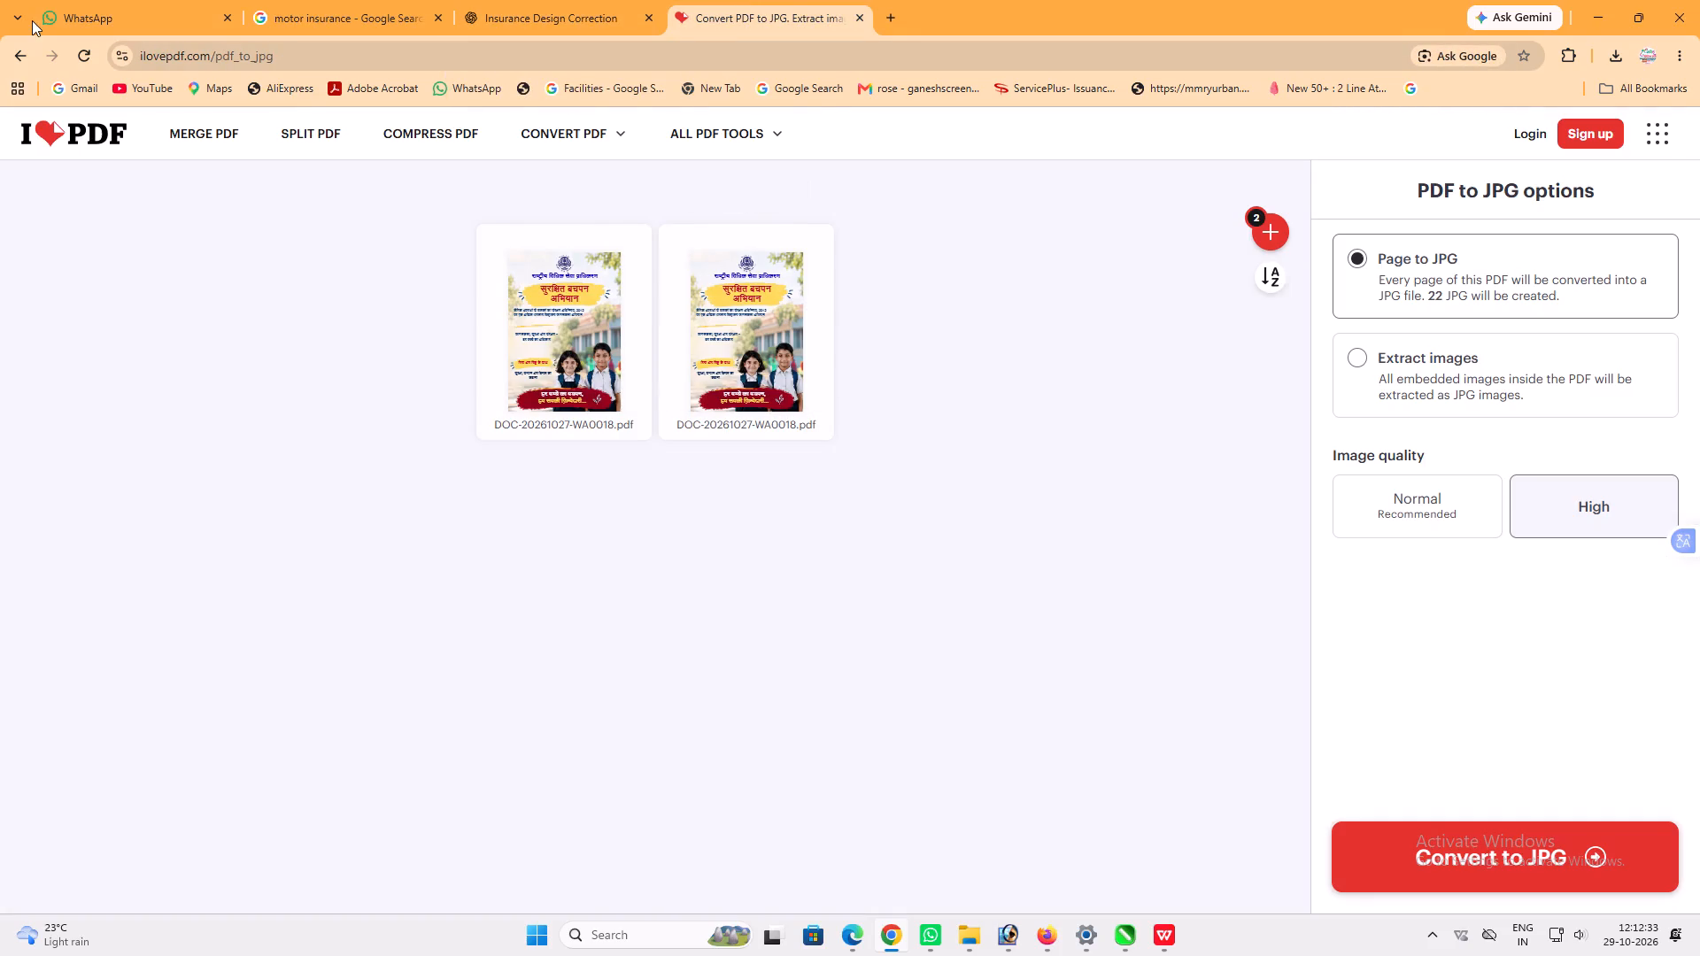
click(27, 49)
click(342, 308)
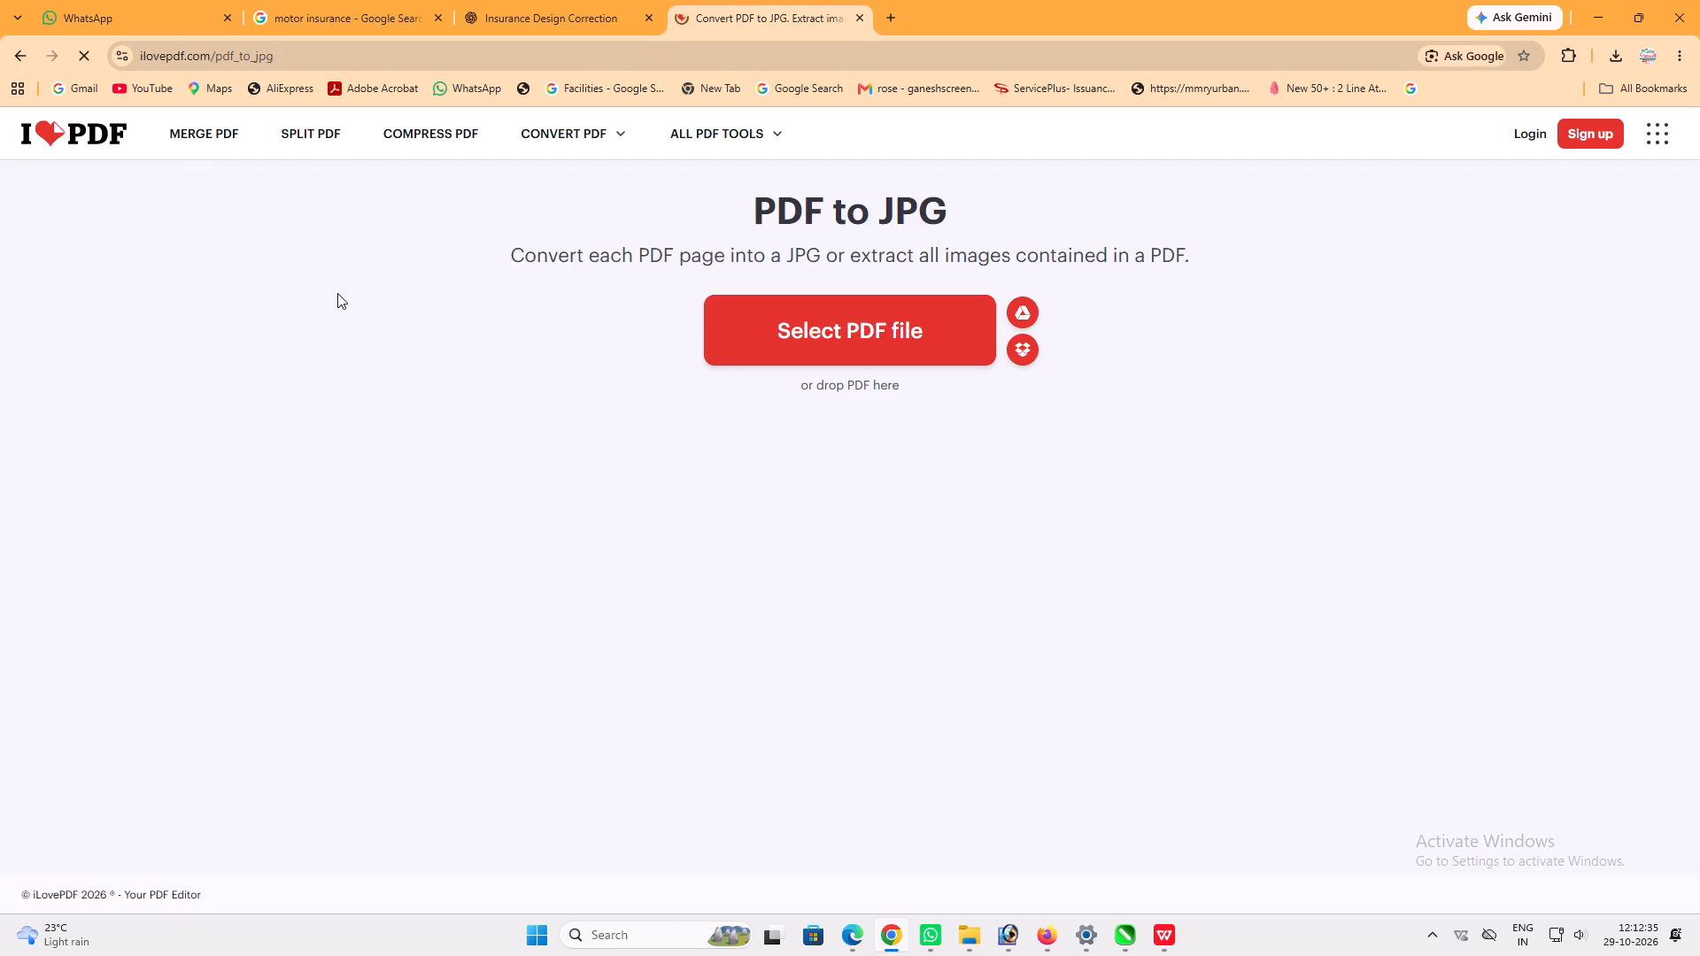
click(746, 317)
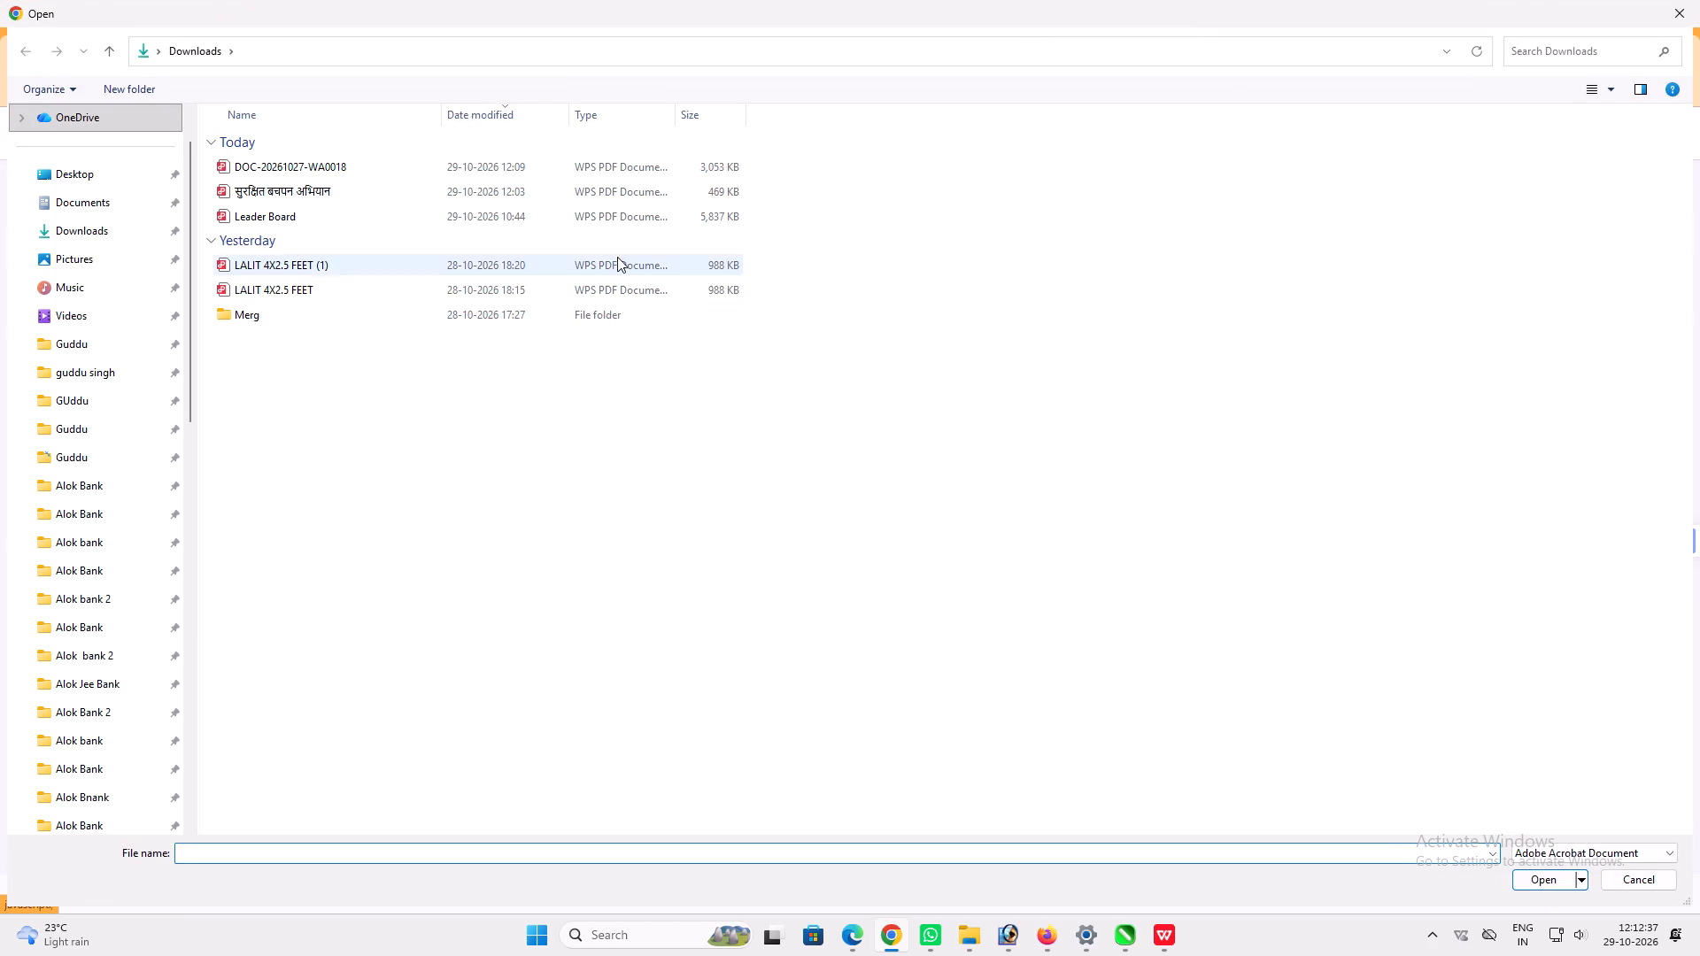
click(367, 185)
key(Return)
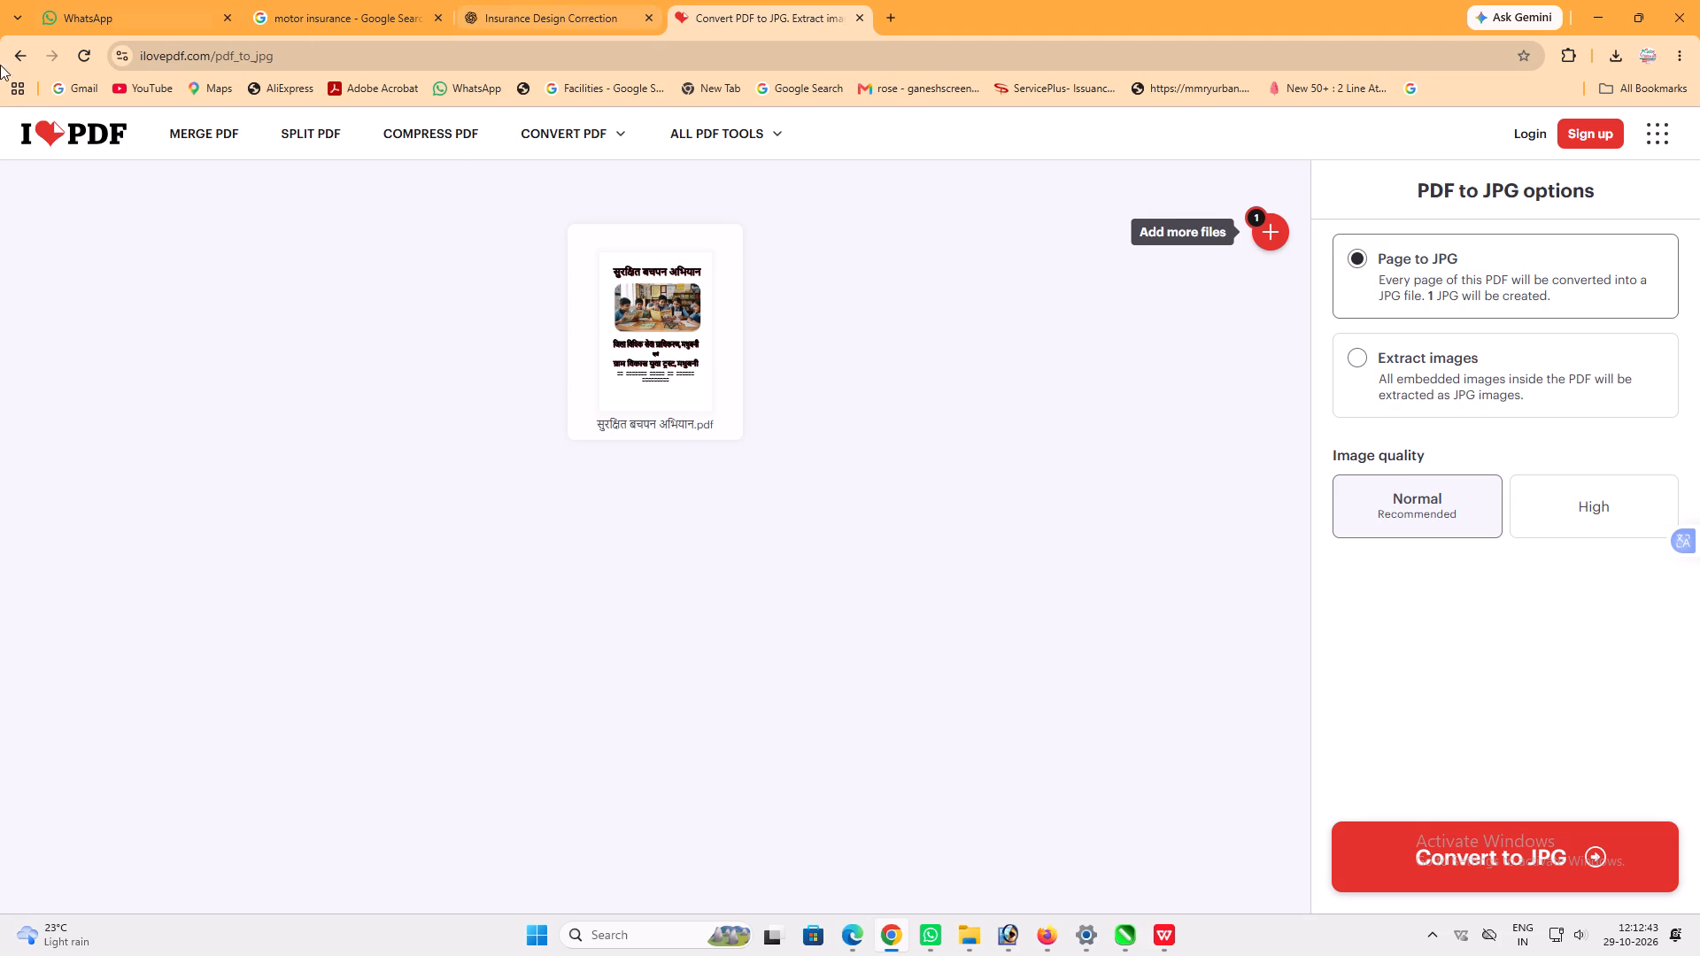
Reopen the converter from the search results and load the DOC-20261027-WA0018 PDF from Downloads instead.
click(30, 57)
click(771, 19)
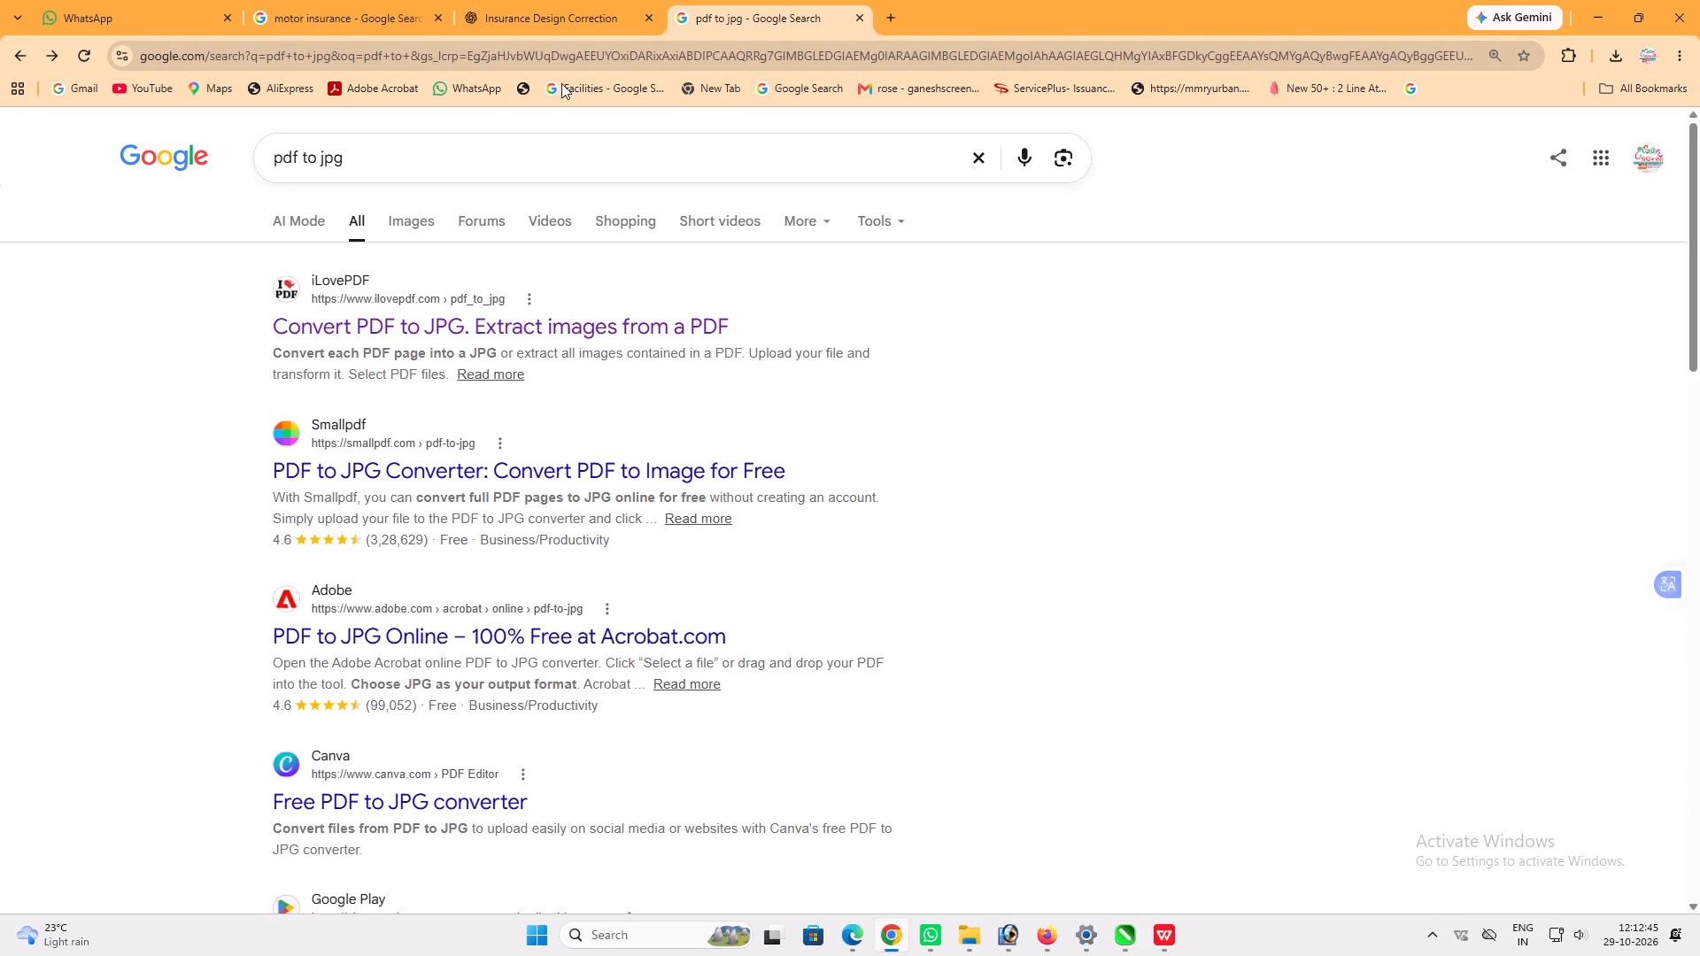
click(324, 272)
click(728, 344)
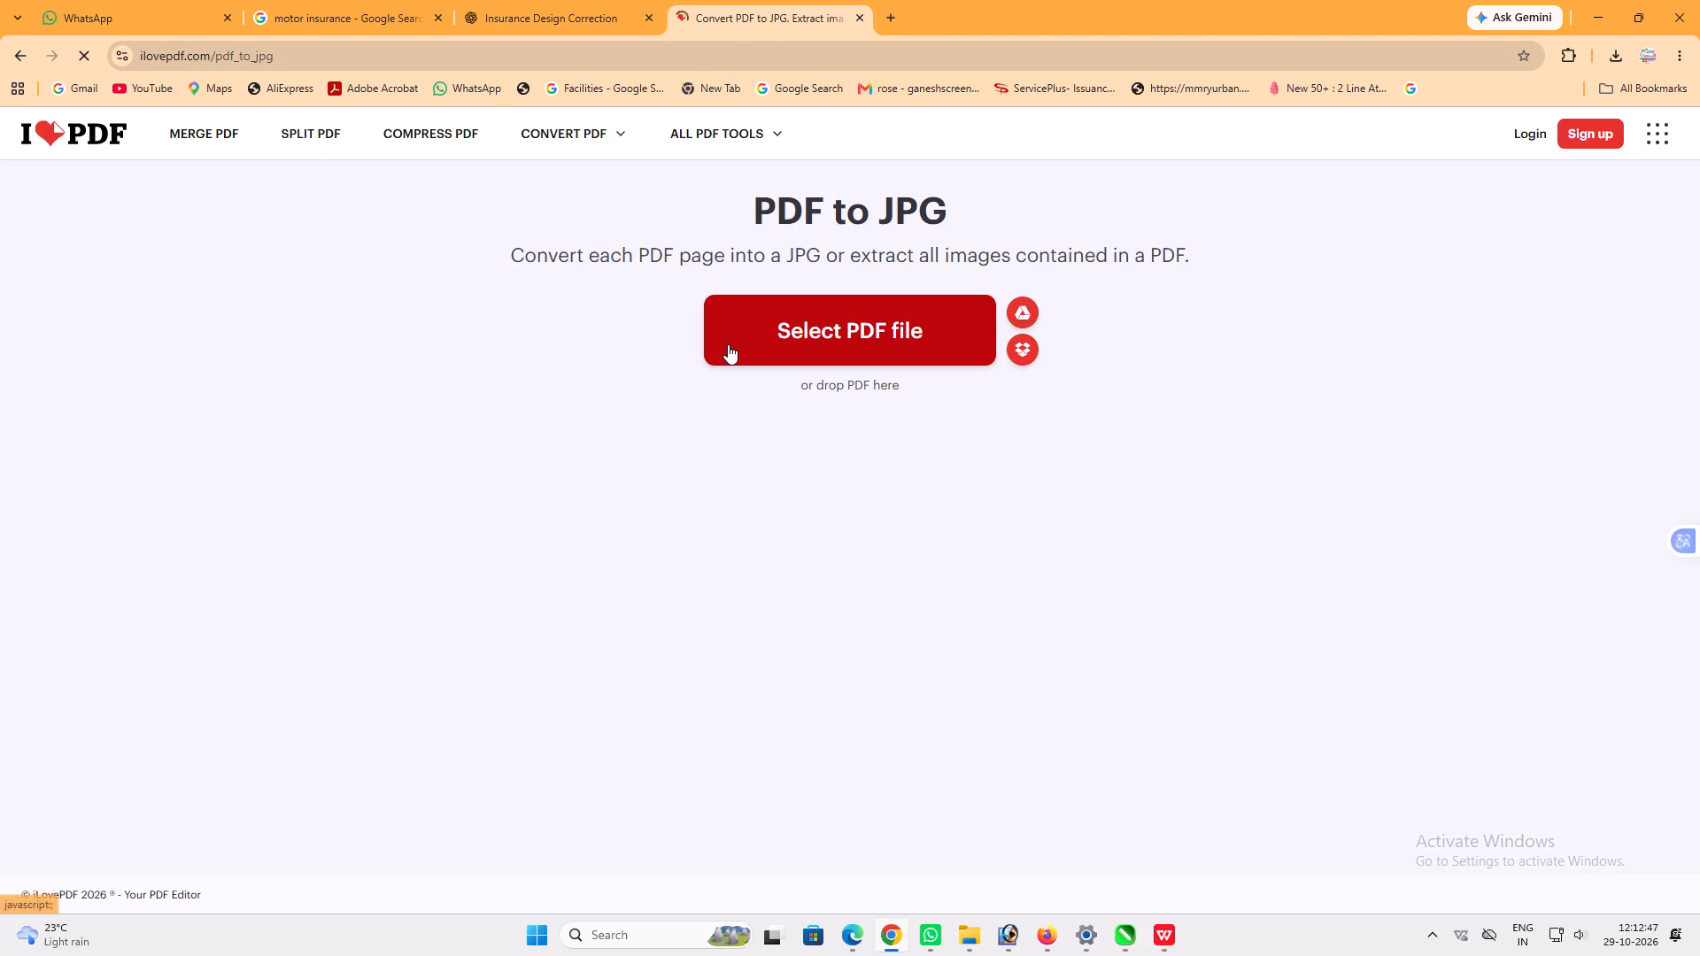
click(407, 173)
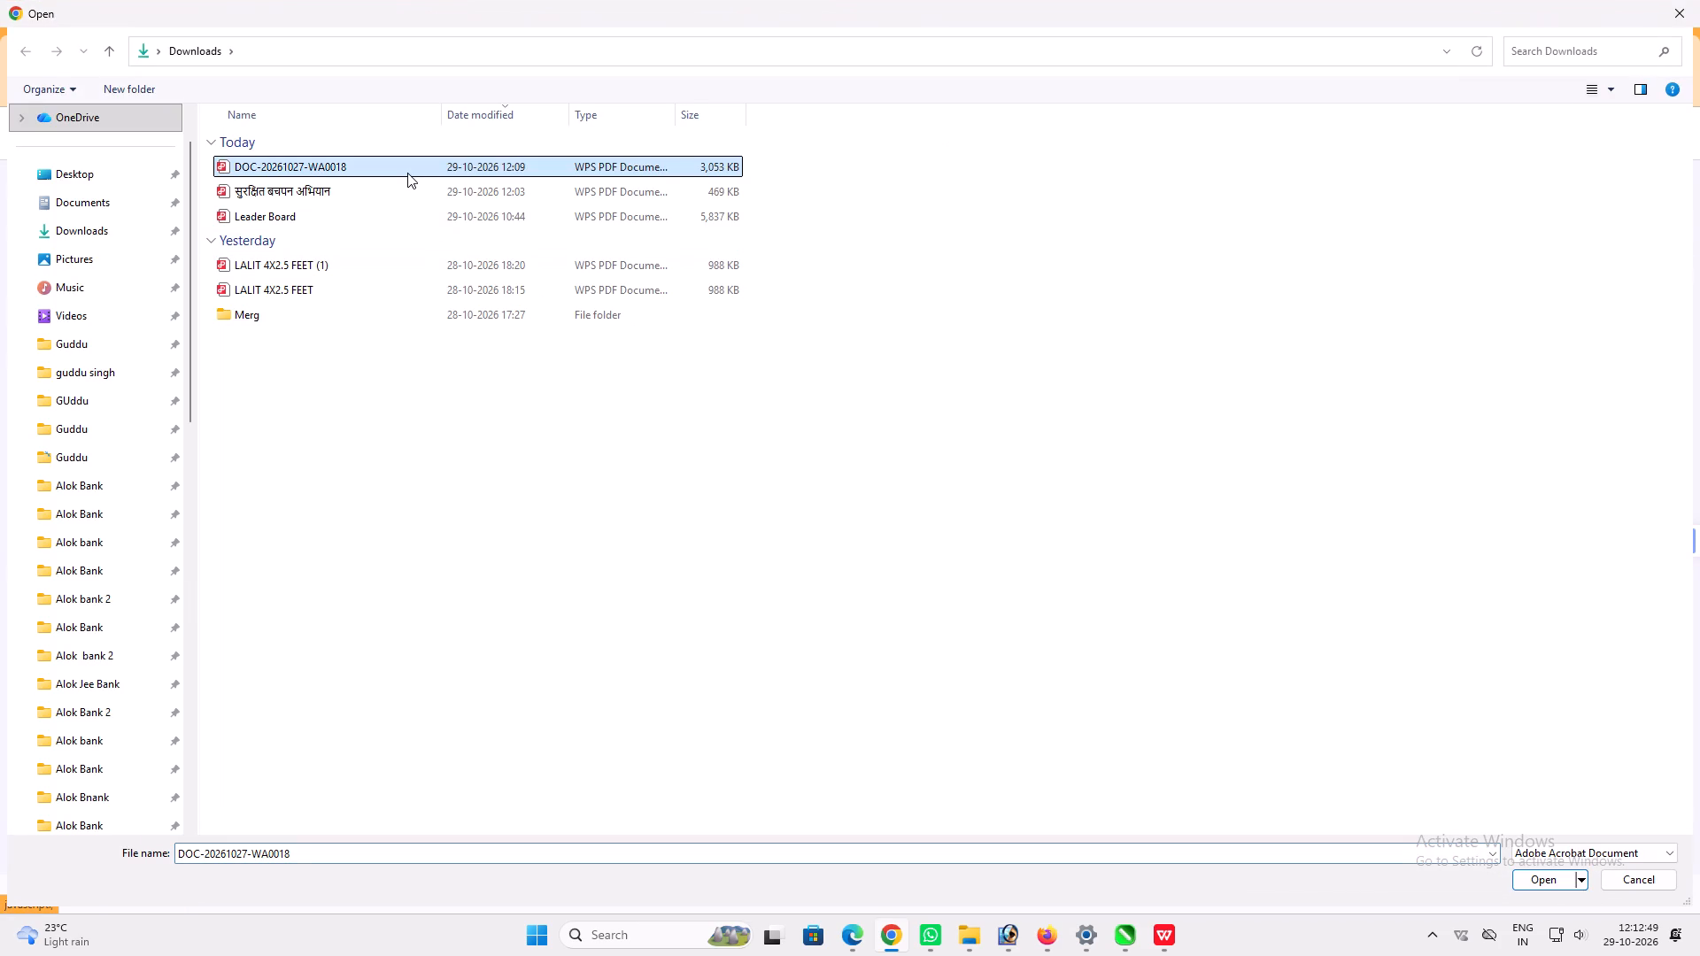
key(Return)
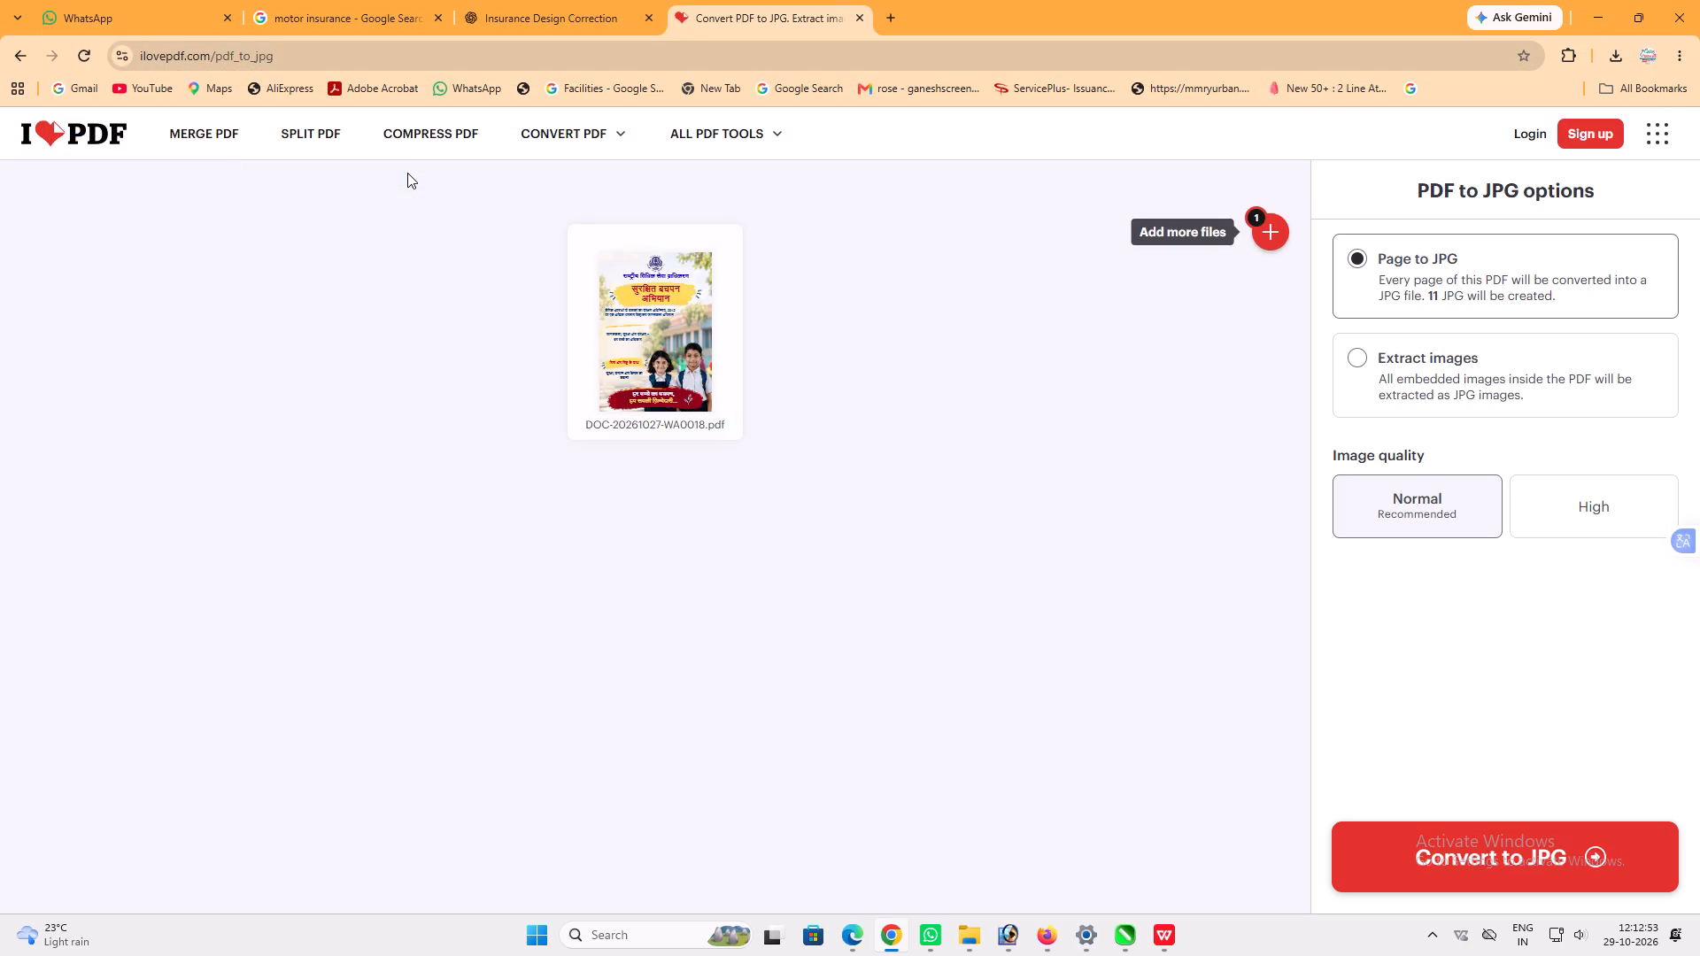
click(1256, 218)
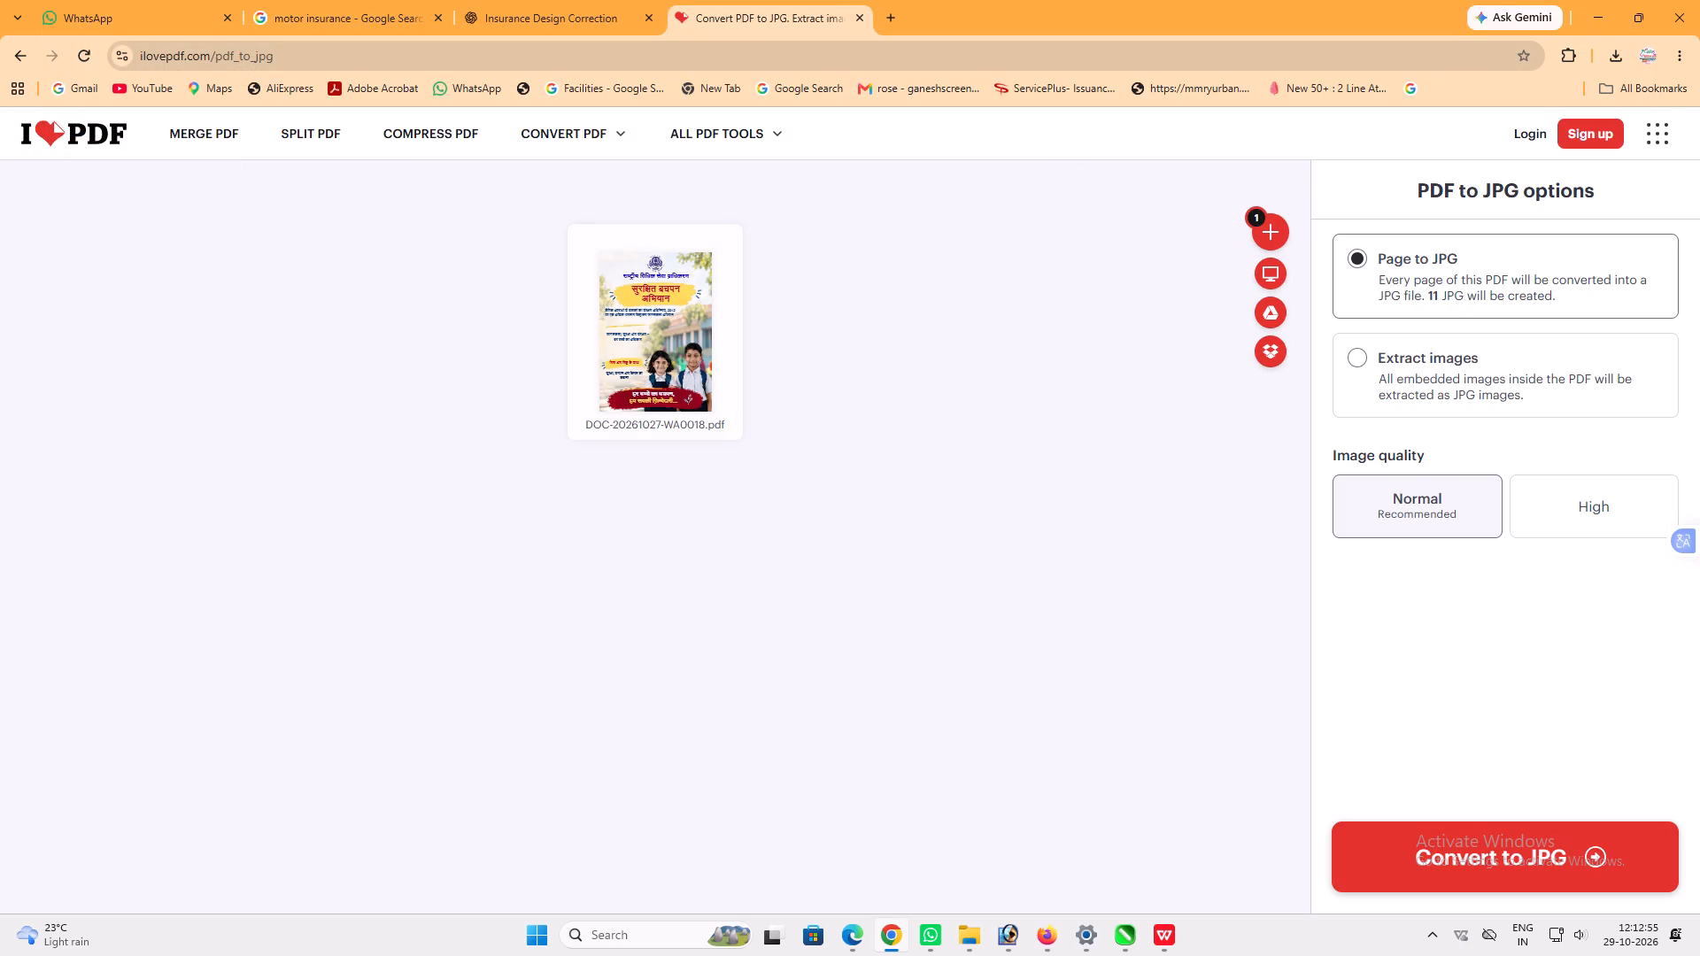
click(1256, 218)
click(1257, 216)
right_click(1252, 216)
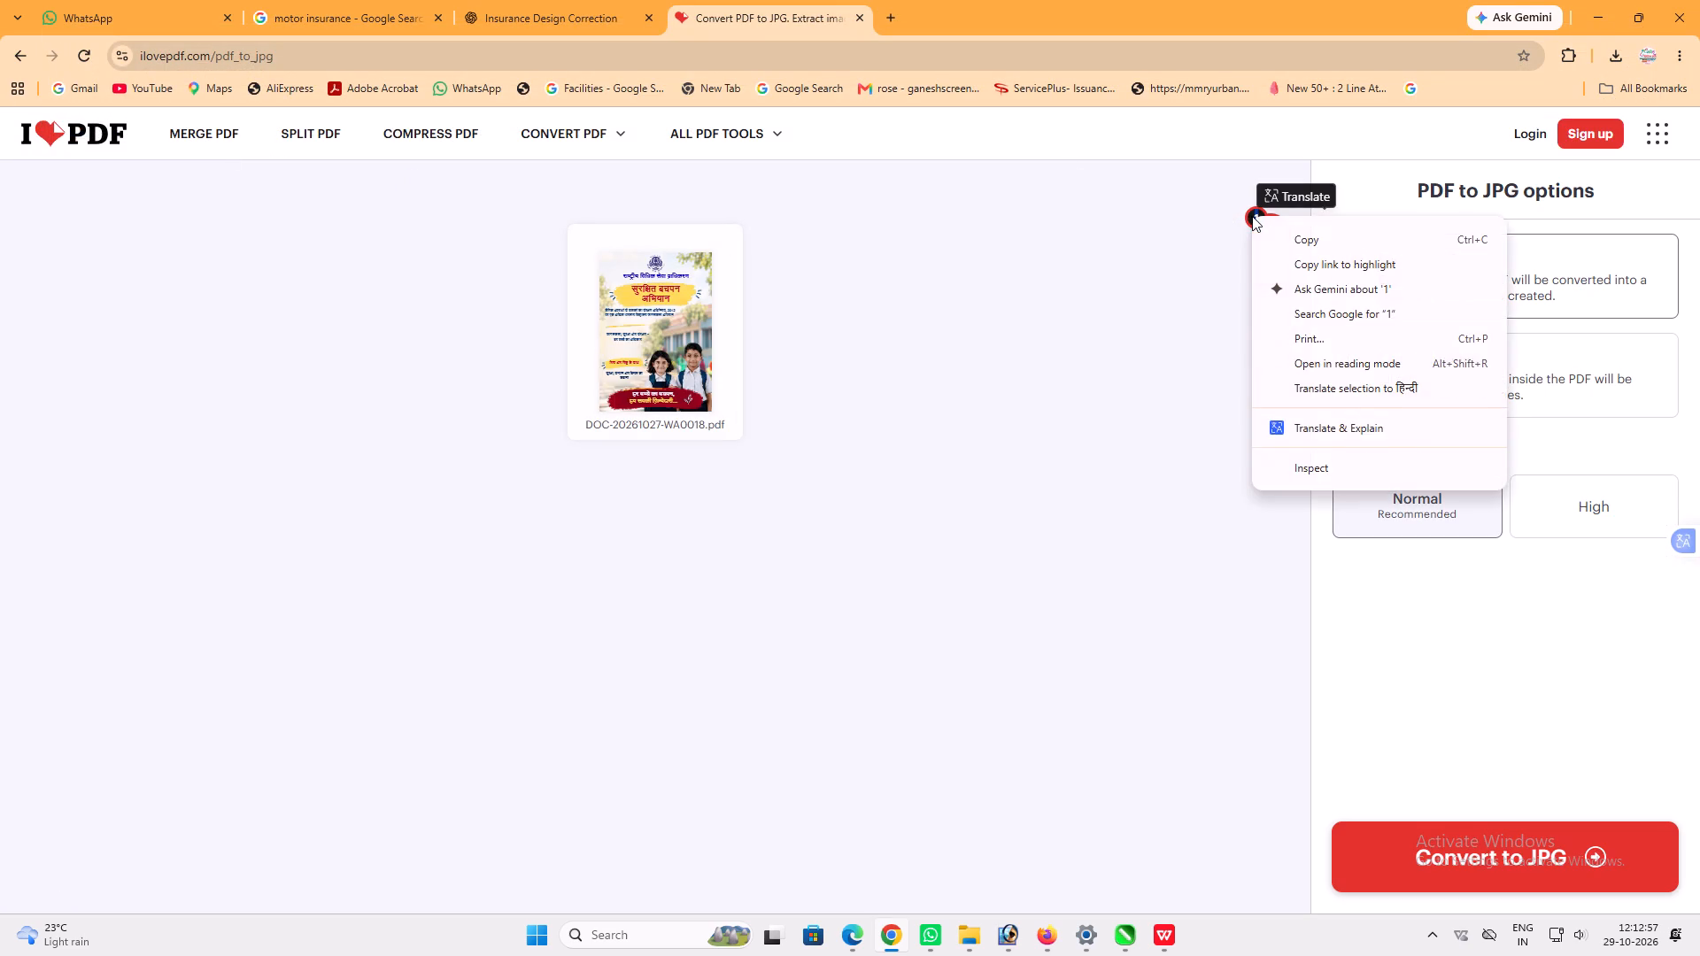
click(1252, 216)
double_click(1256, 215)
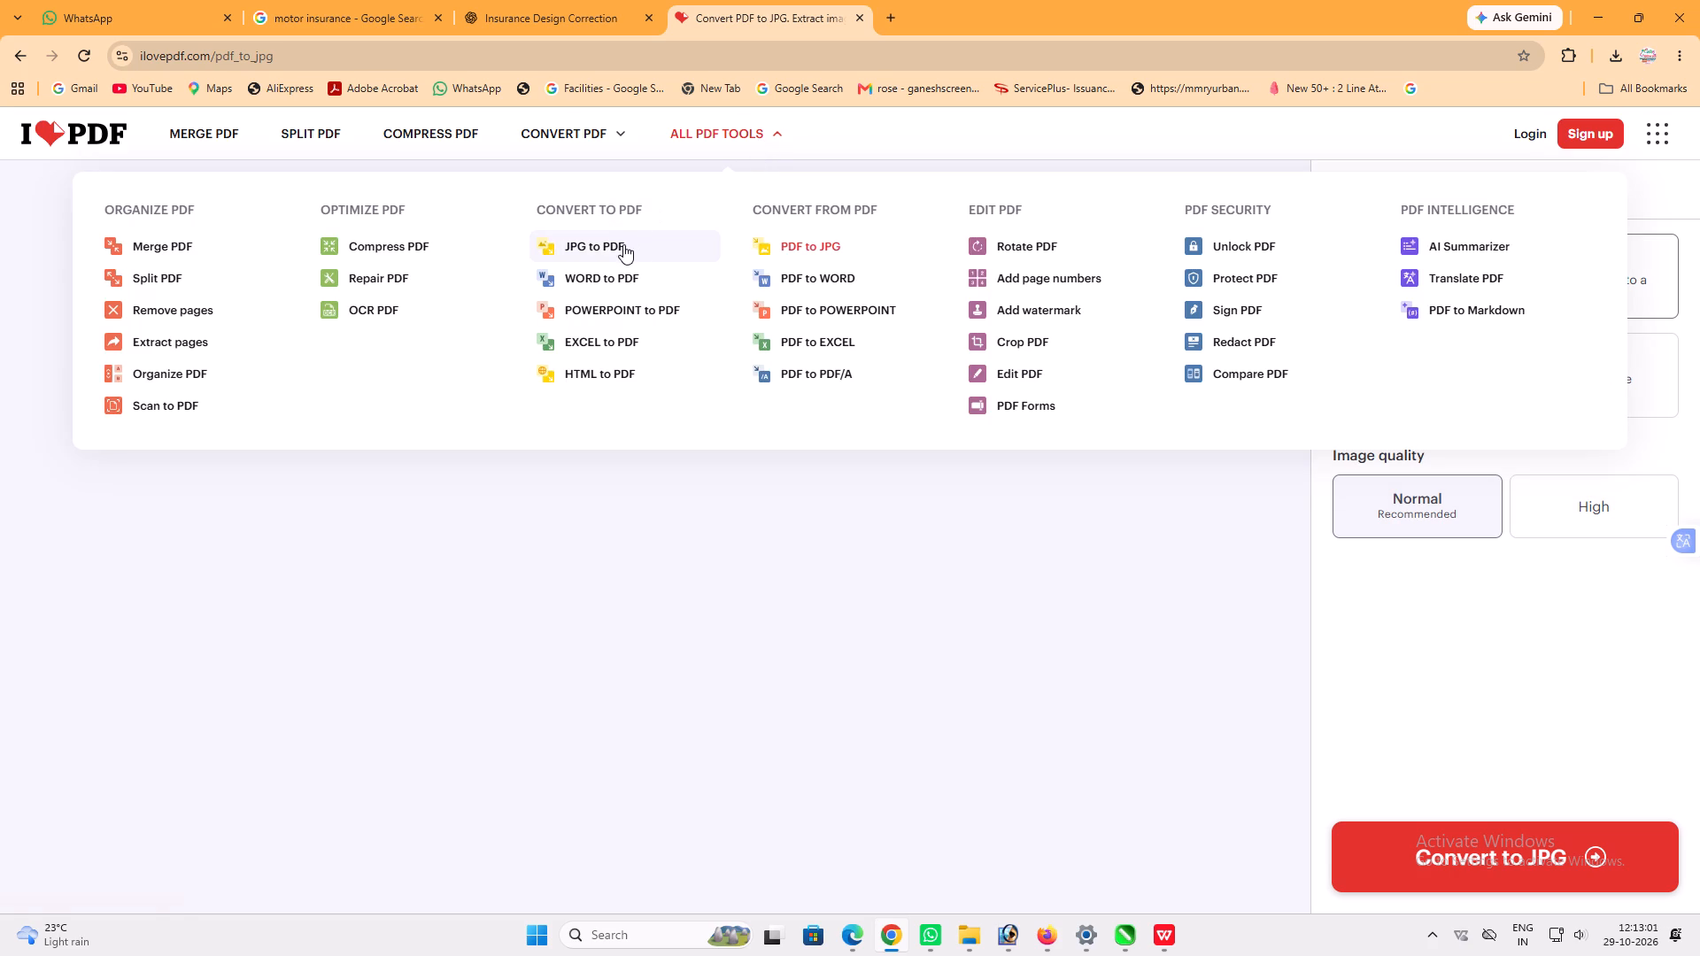
Reopen iLovePDF's PDF to JPG tool with no file loaded and open the PDF file selection.
click(802, 244)
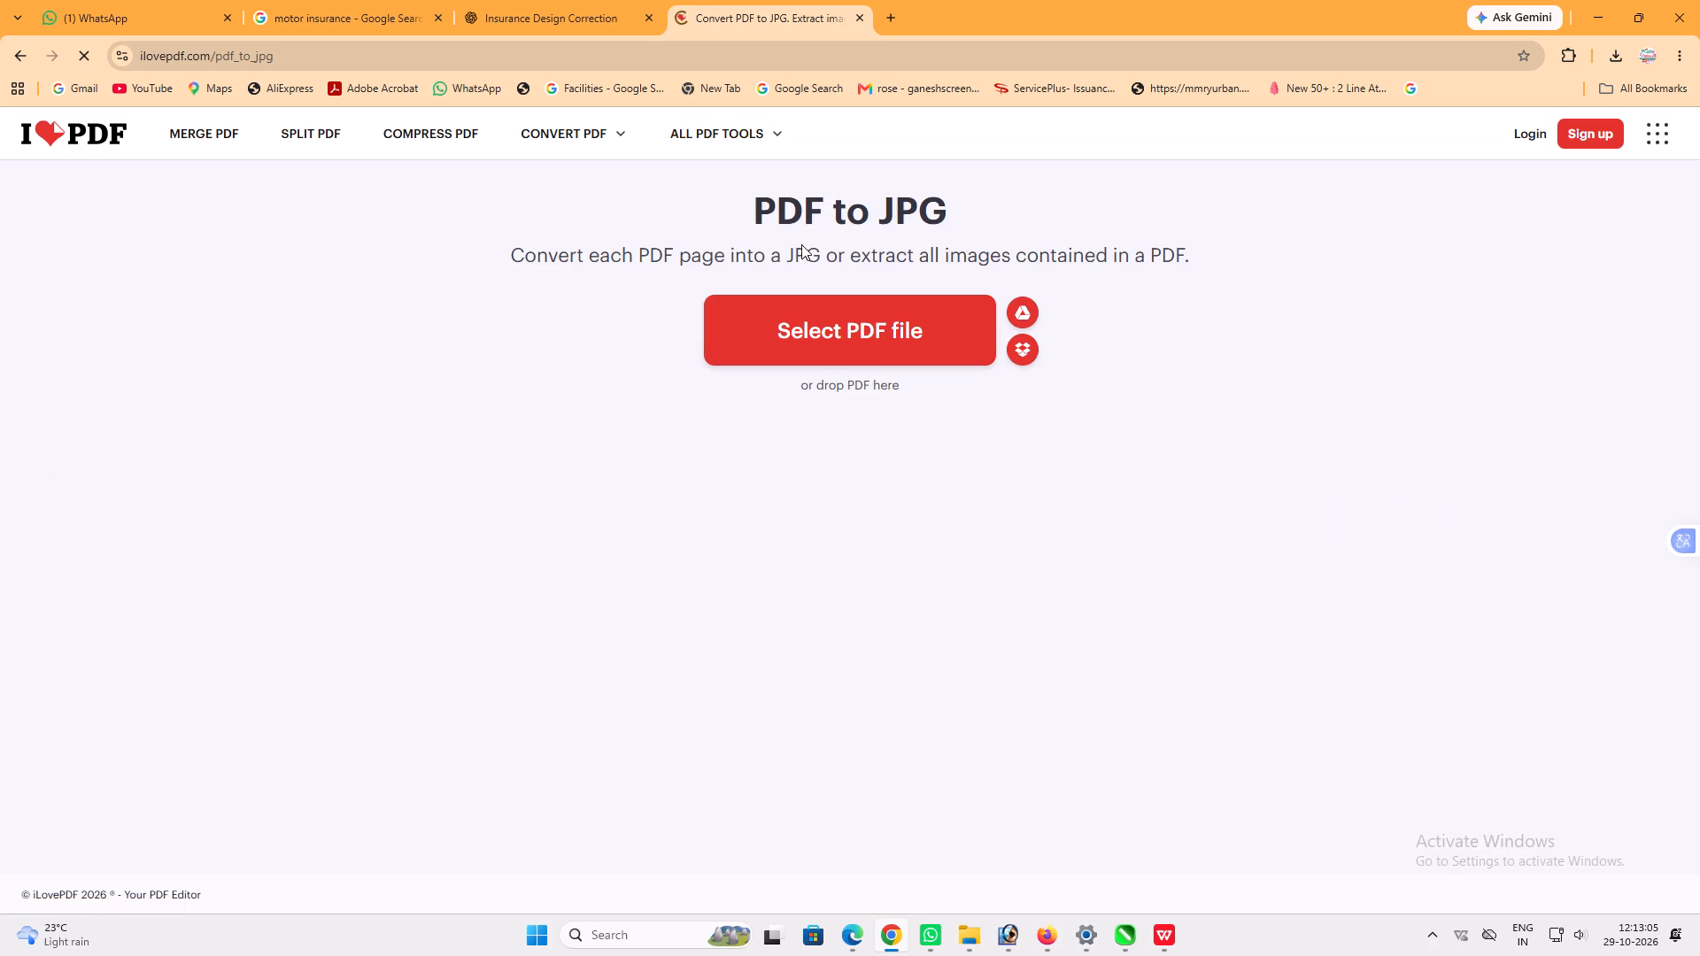
click(778, 306)
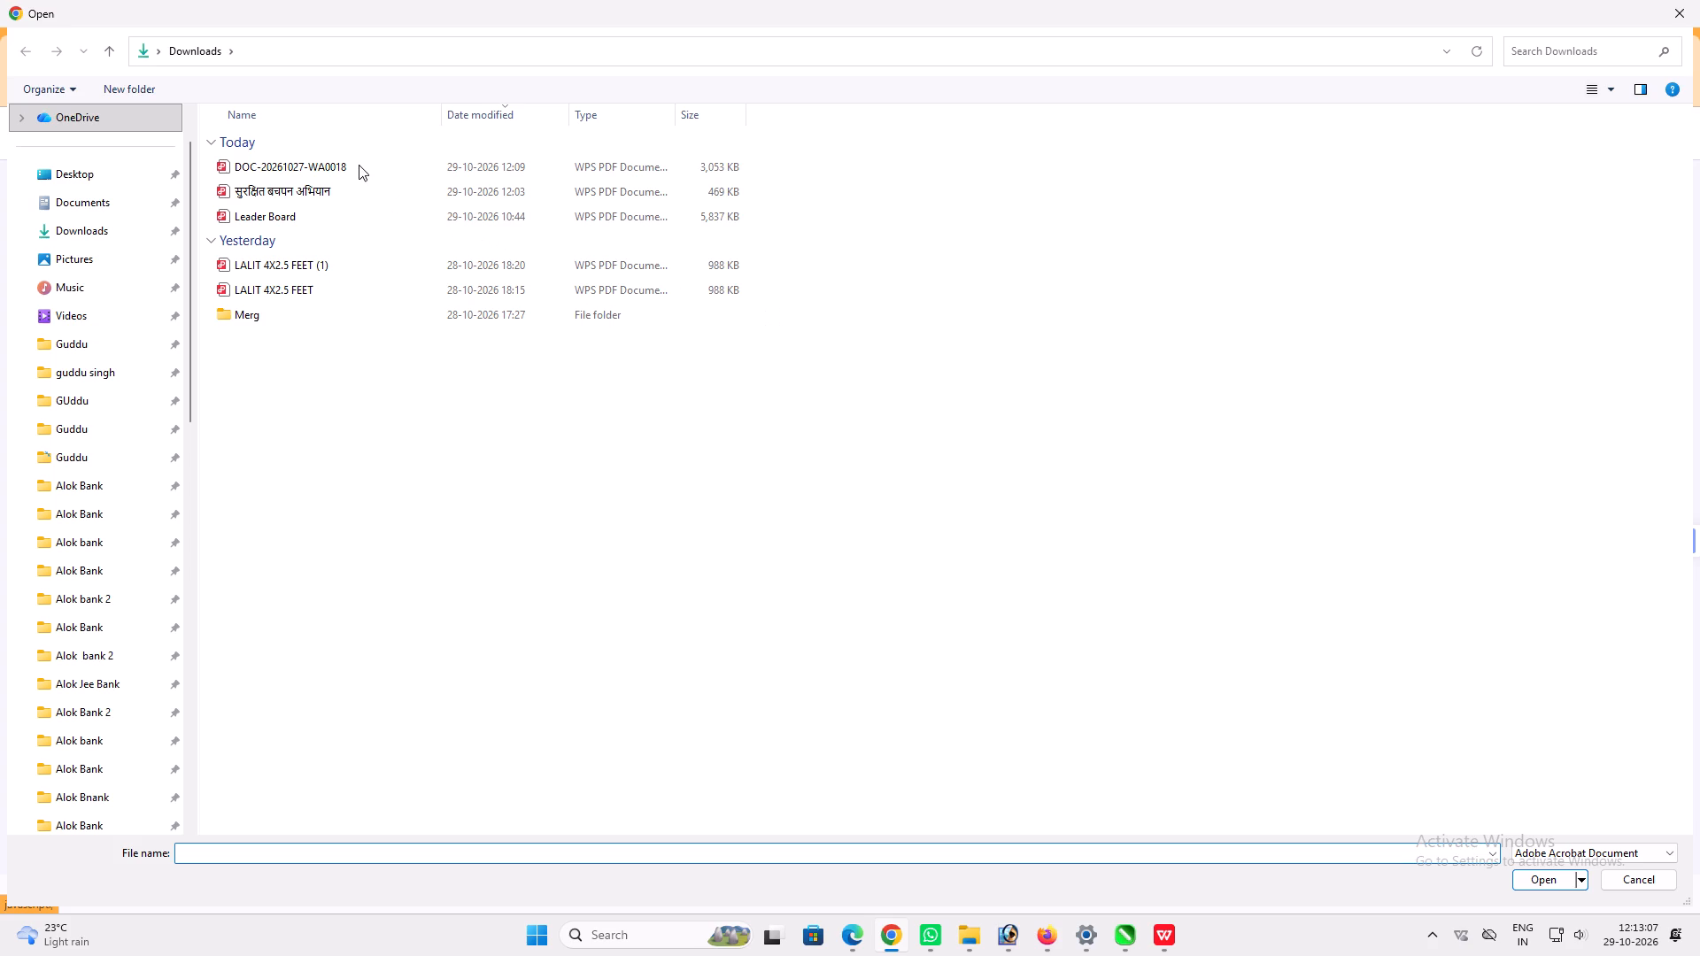
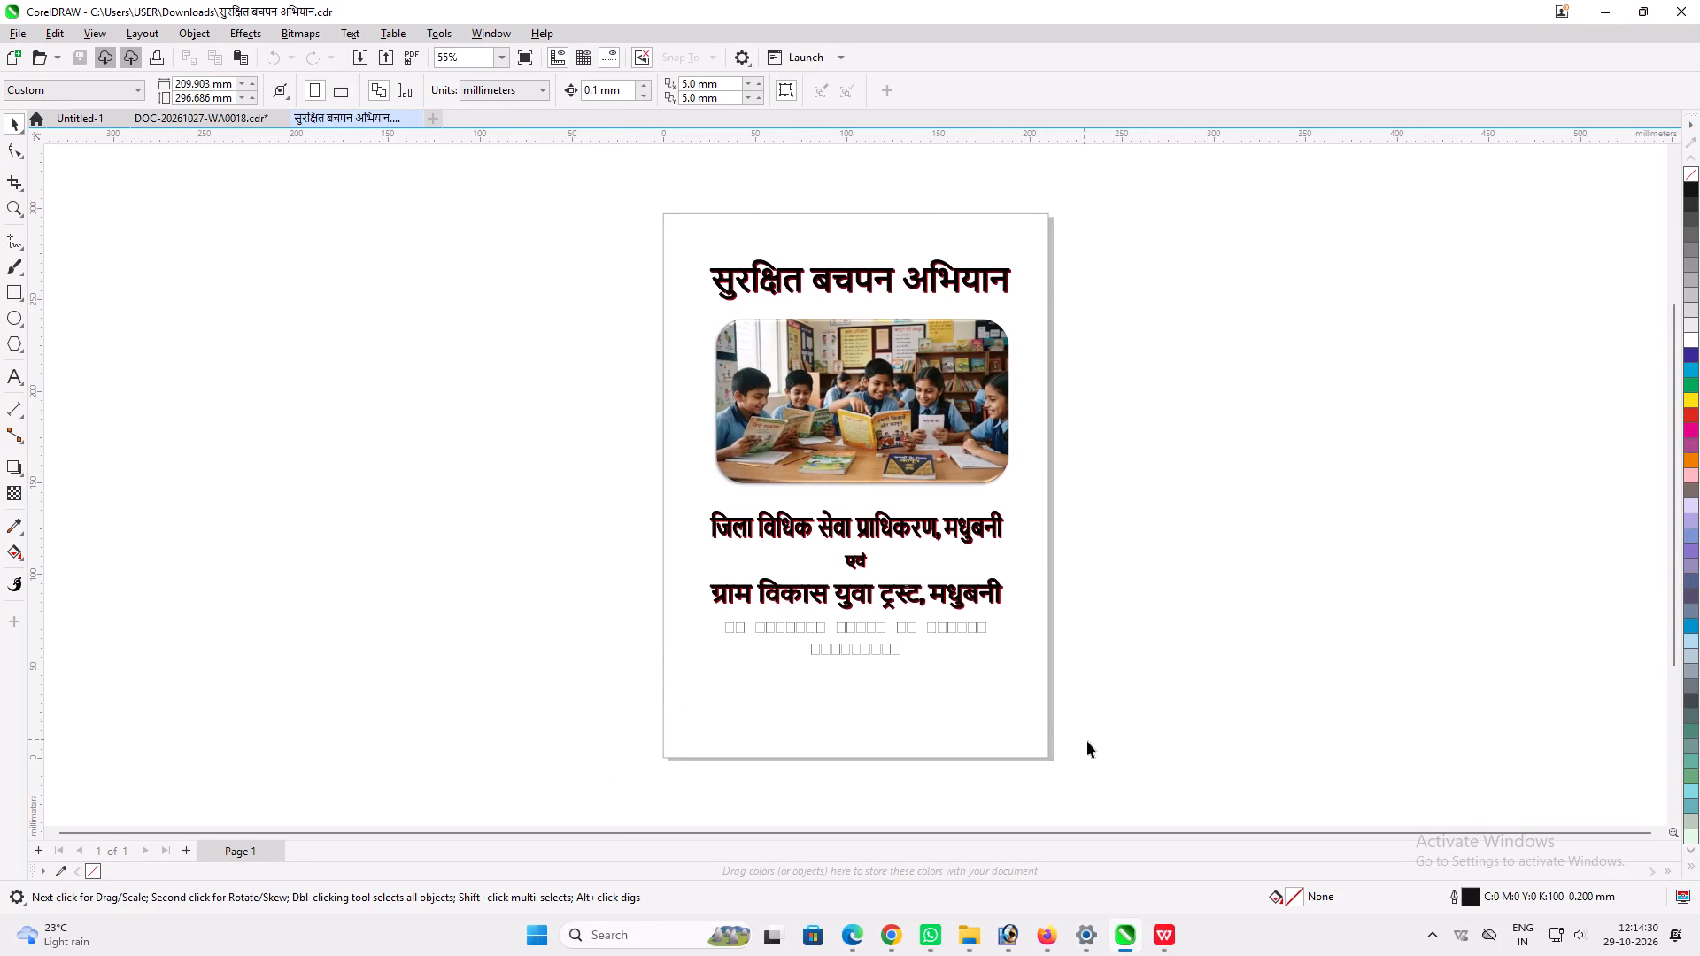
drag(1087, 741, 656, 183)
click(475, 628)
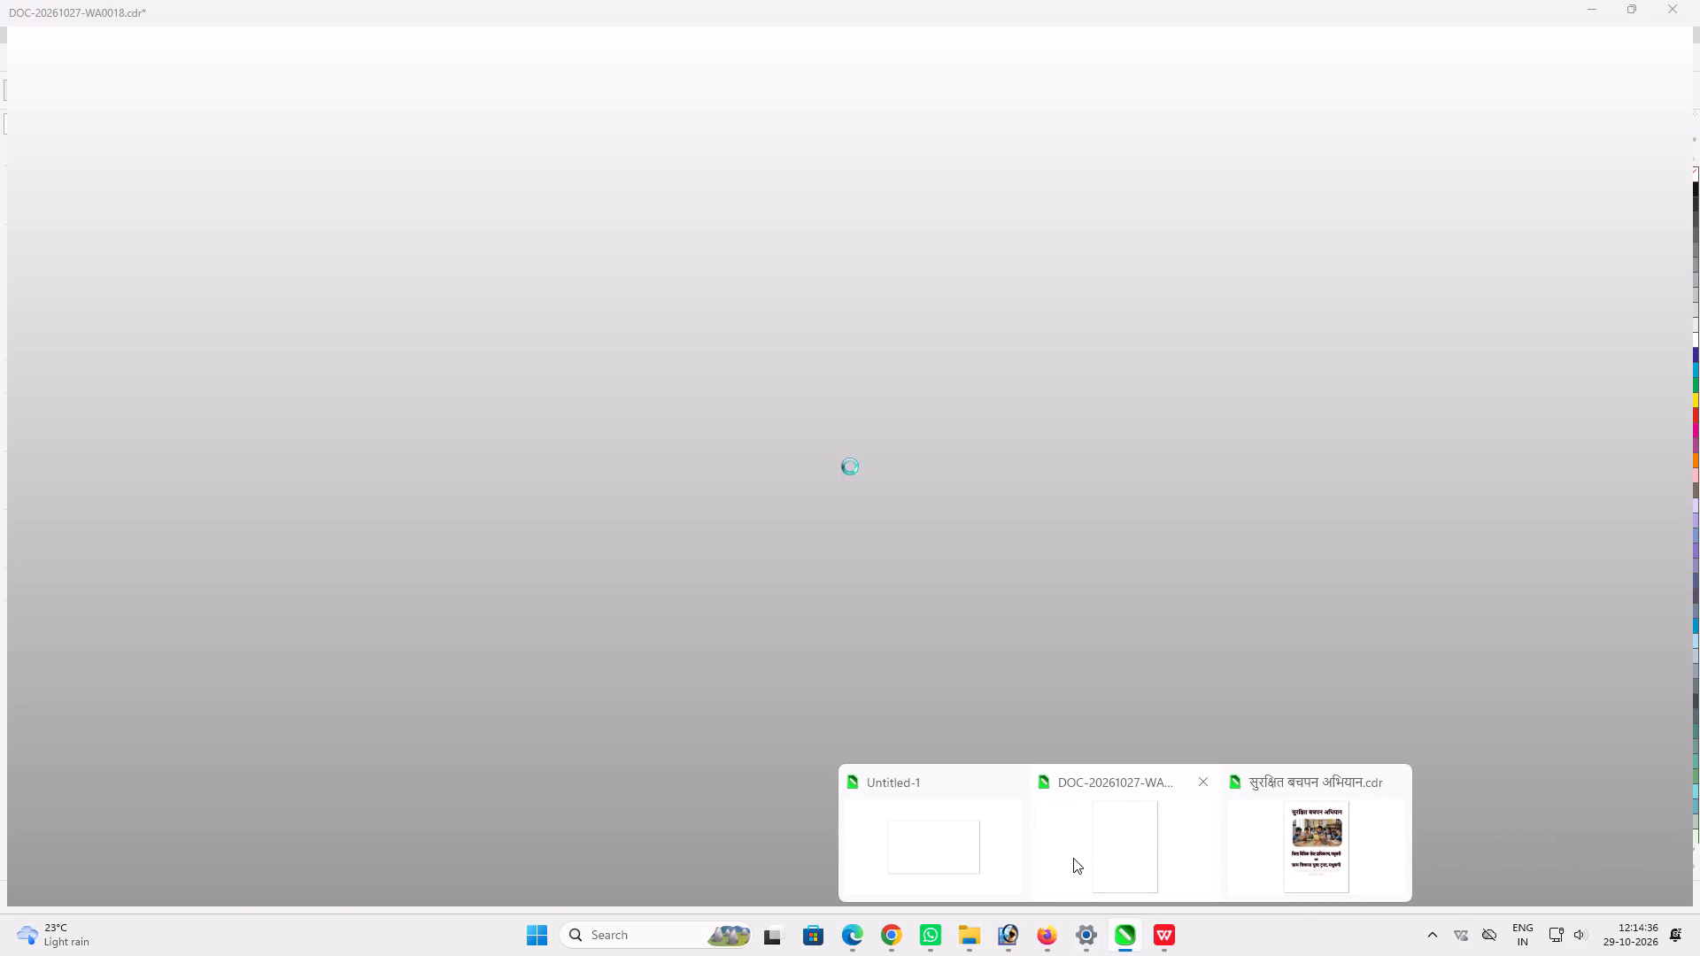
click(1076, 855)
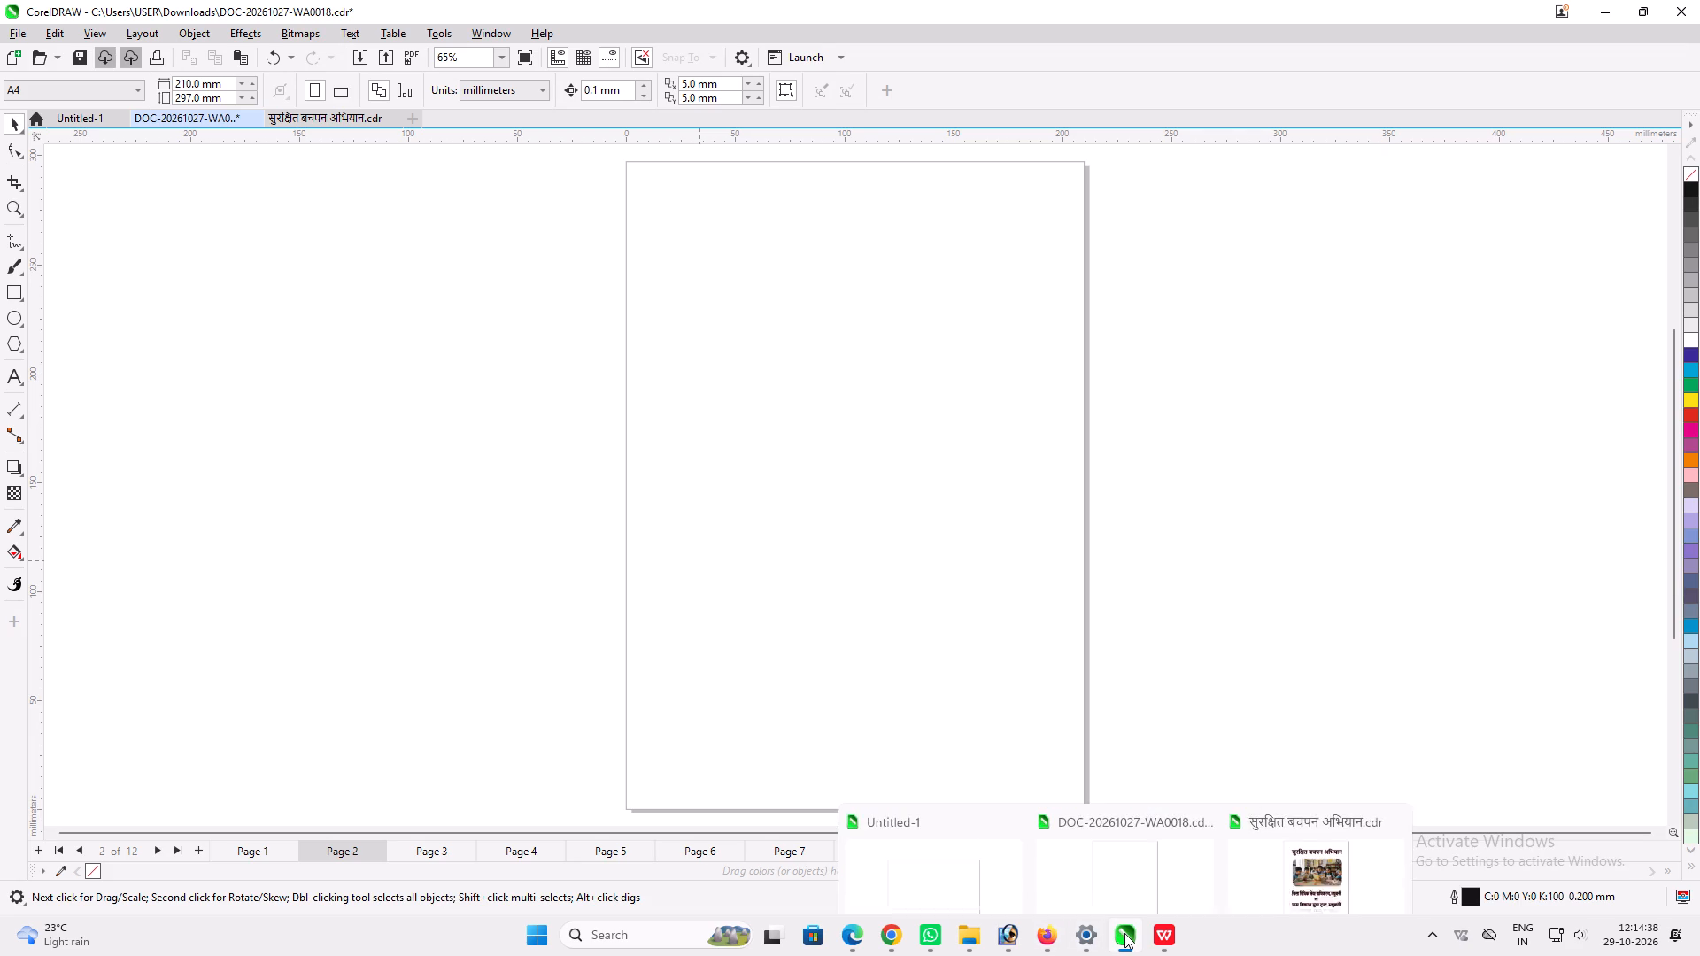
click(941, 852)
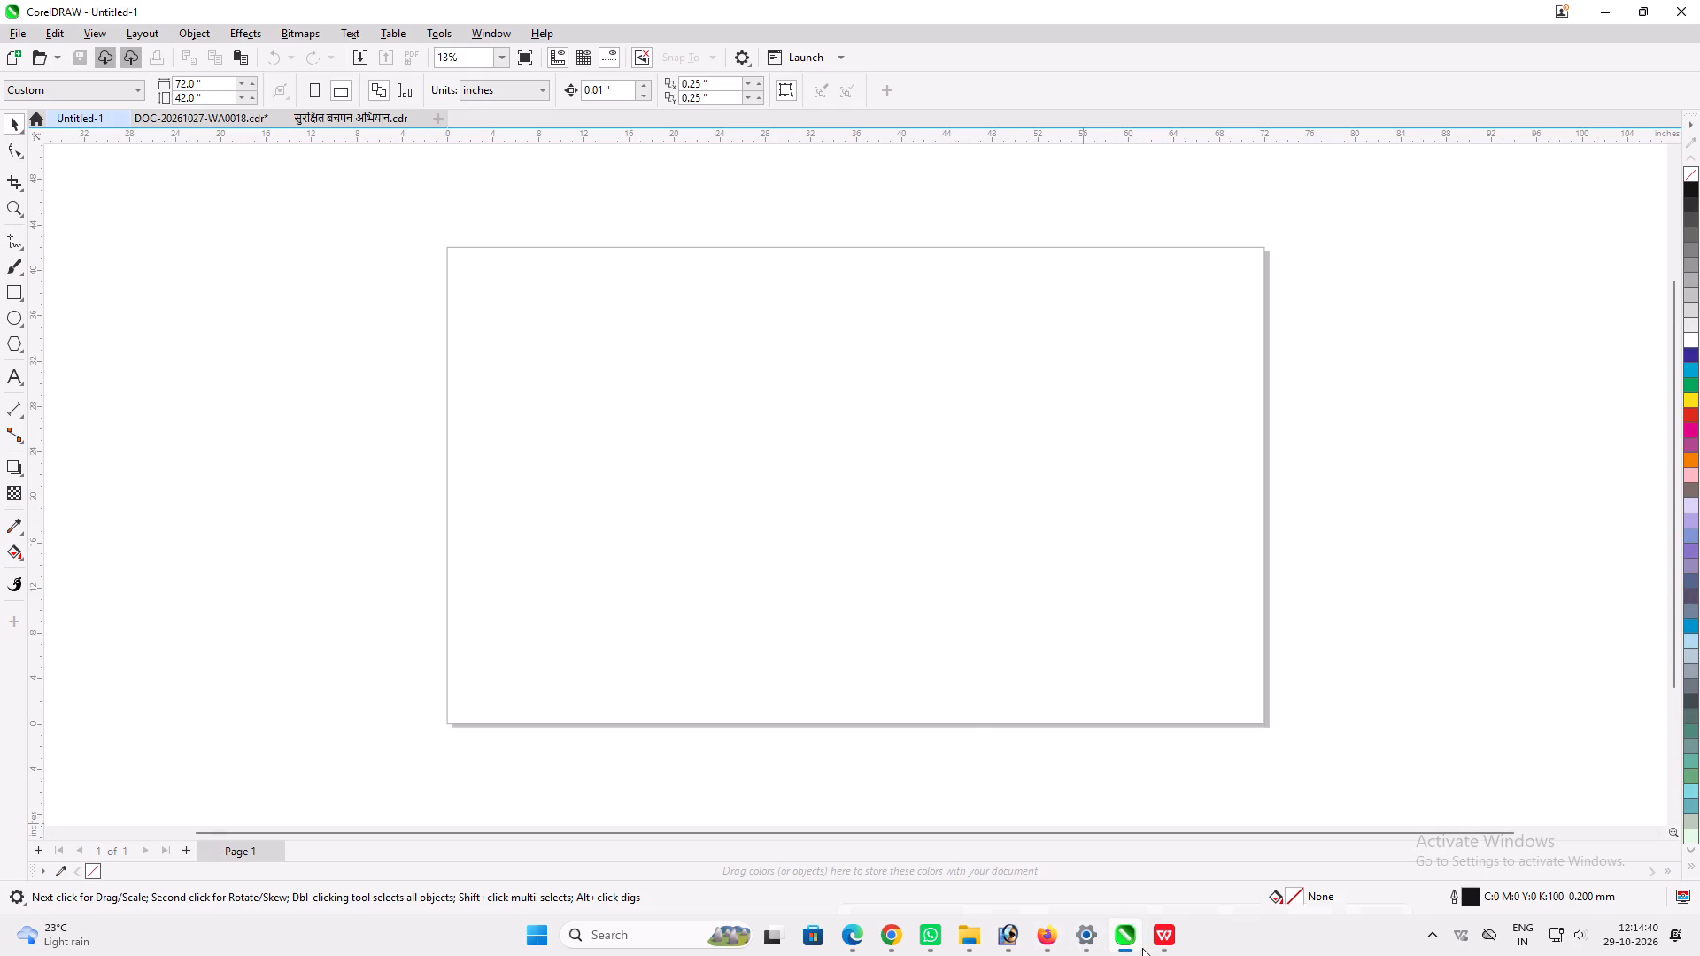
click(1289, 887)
Switch to the ChatGPT chat in Microsoft Edge, open the generated सुरक्षित बचपन अभियान cover at large size and copy the image.
click(865, 932)
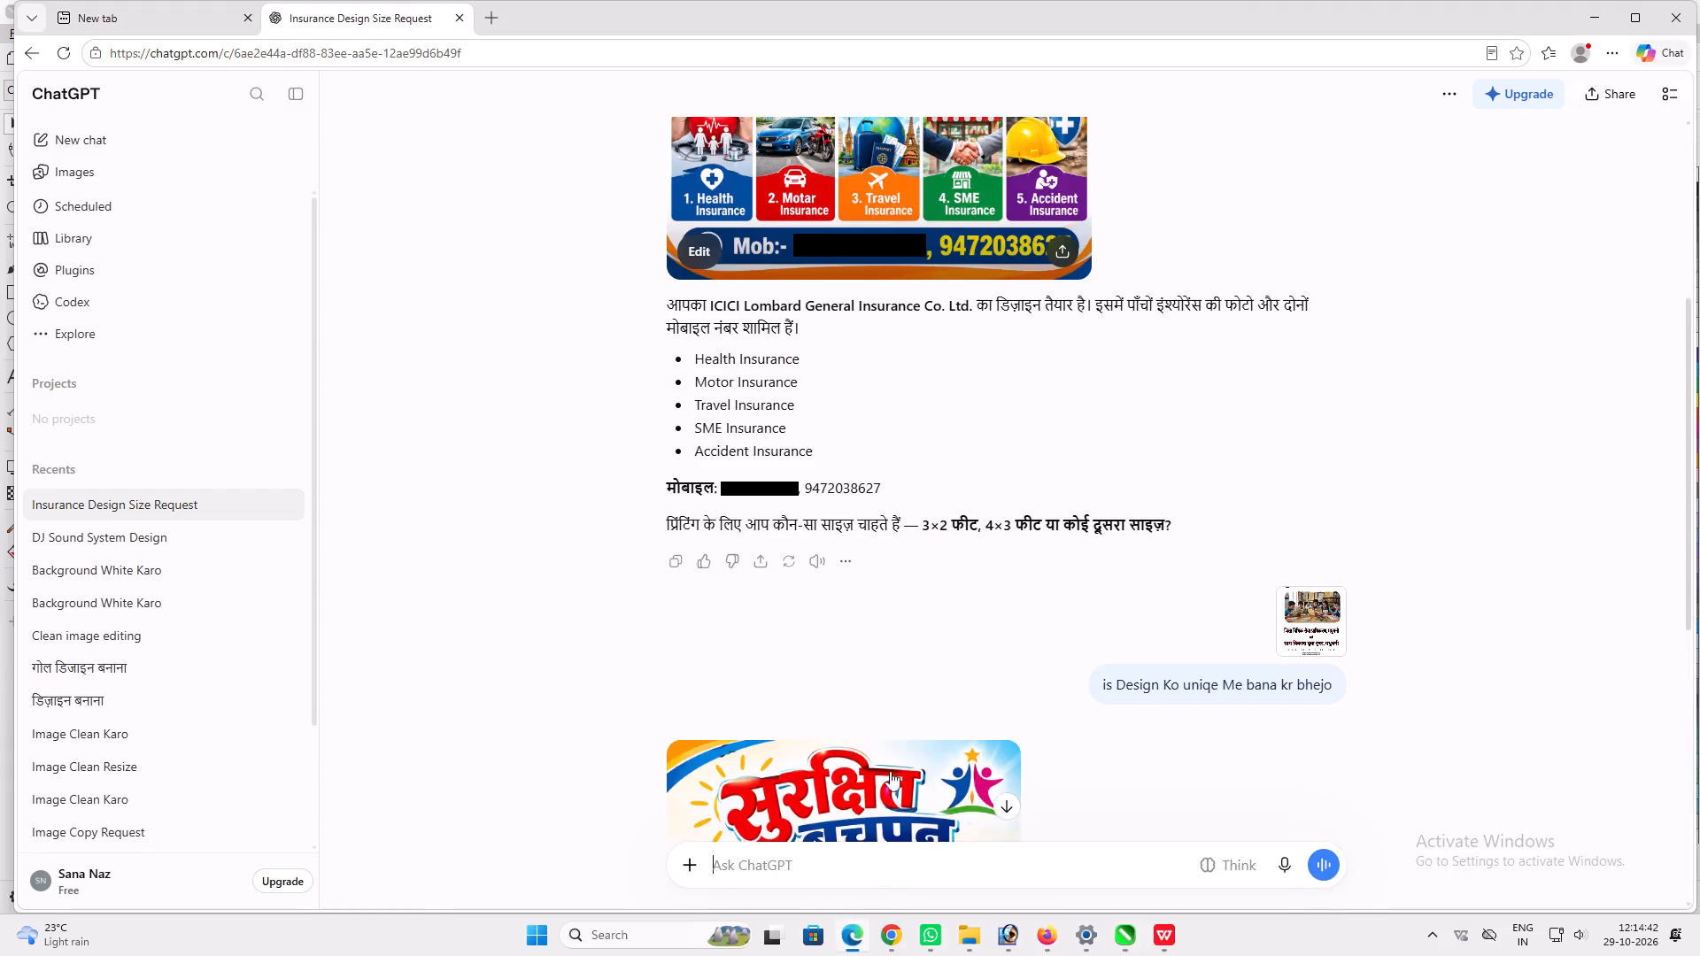
scroll(905, 686, down, 5)
click(871, 581)
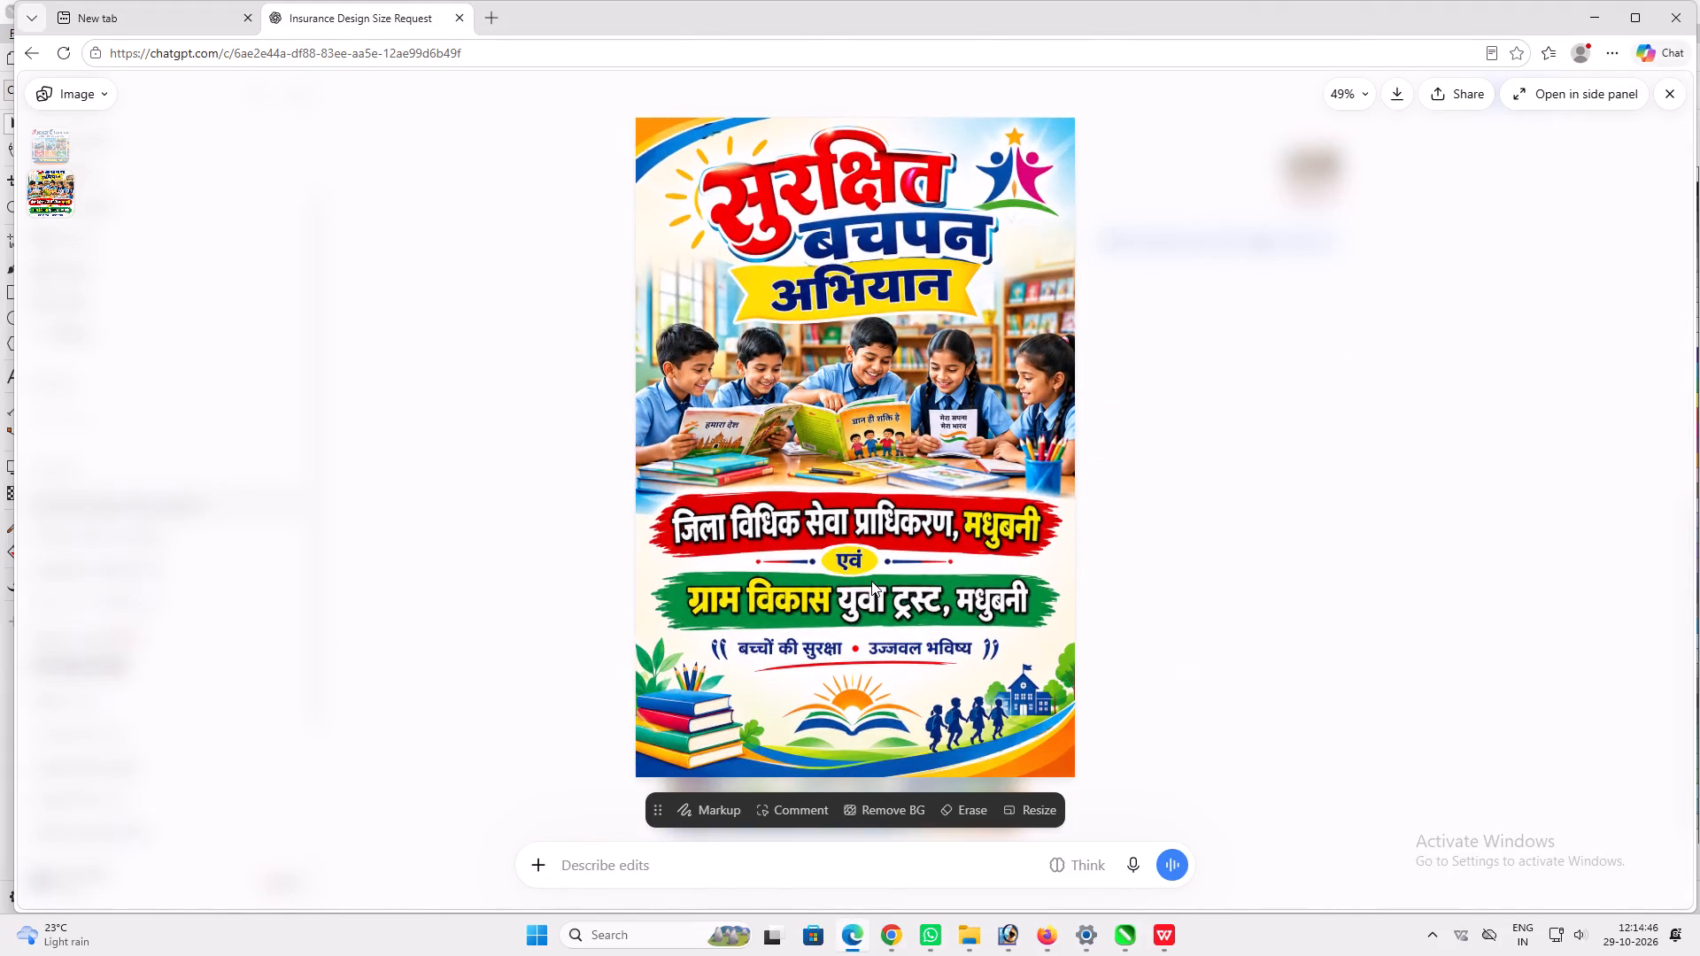
right_click(823, 472)
click(895, 546)
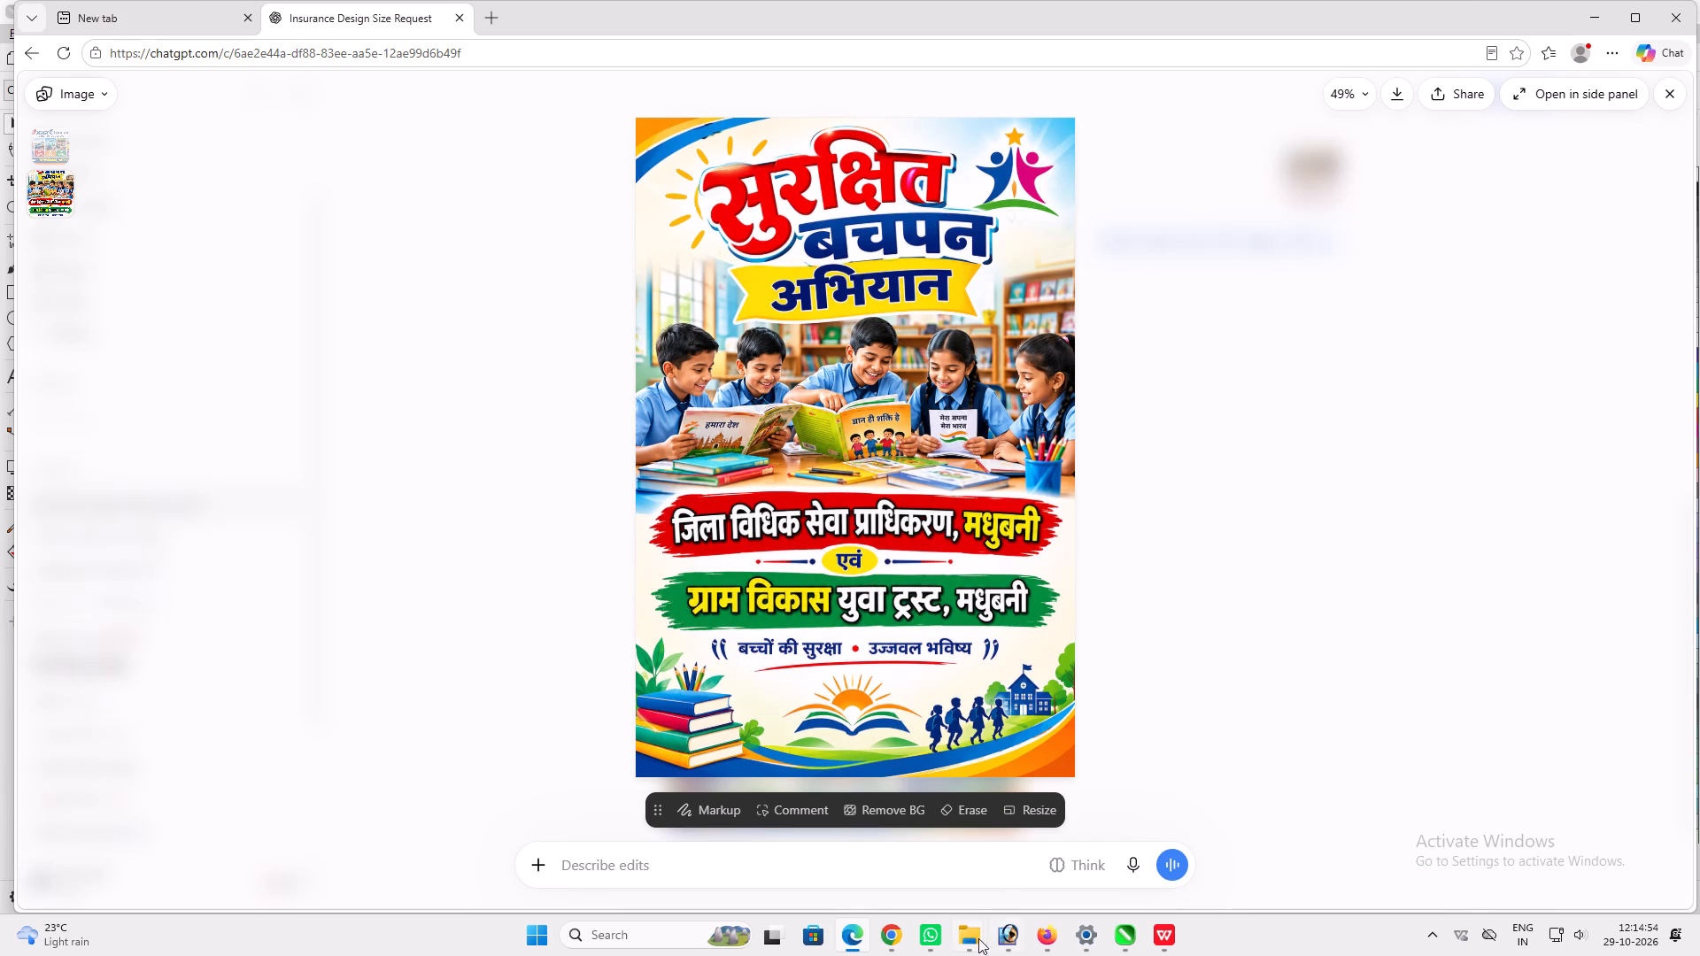
right_click(876, 443)
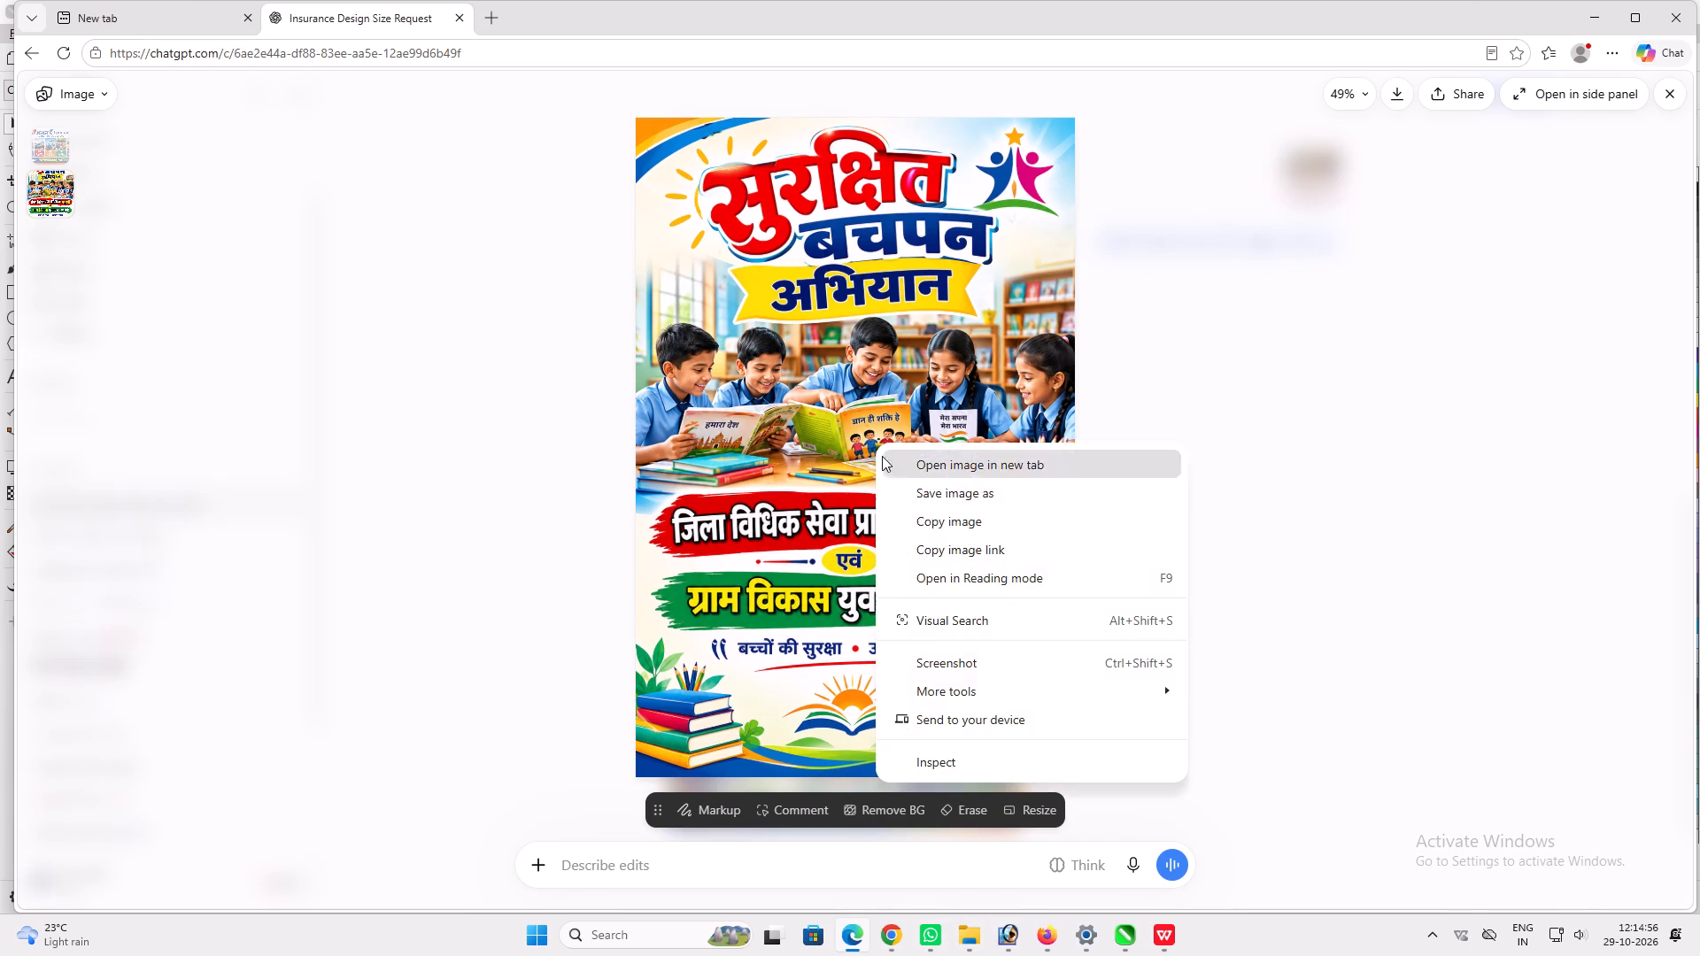
click(932, 516)
click(1267, 568)
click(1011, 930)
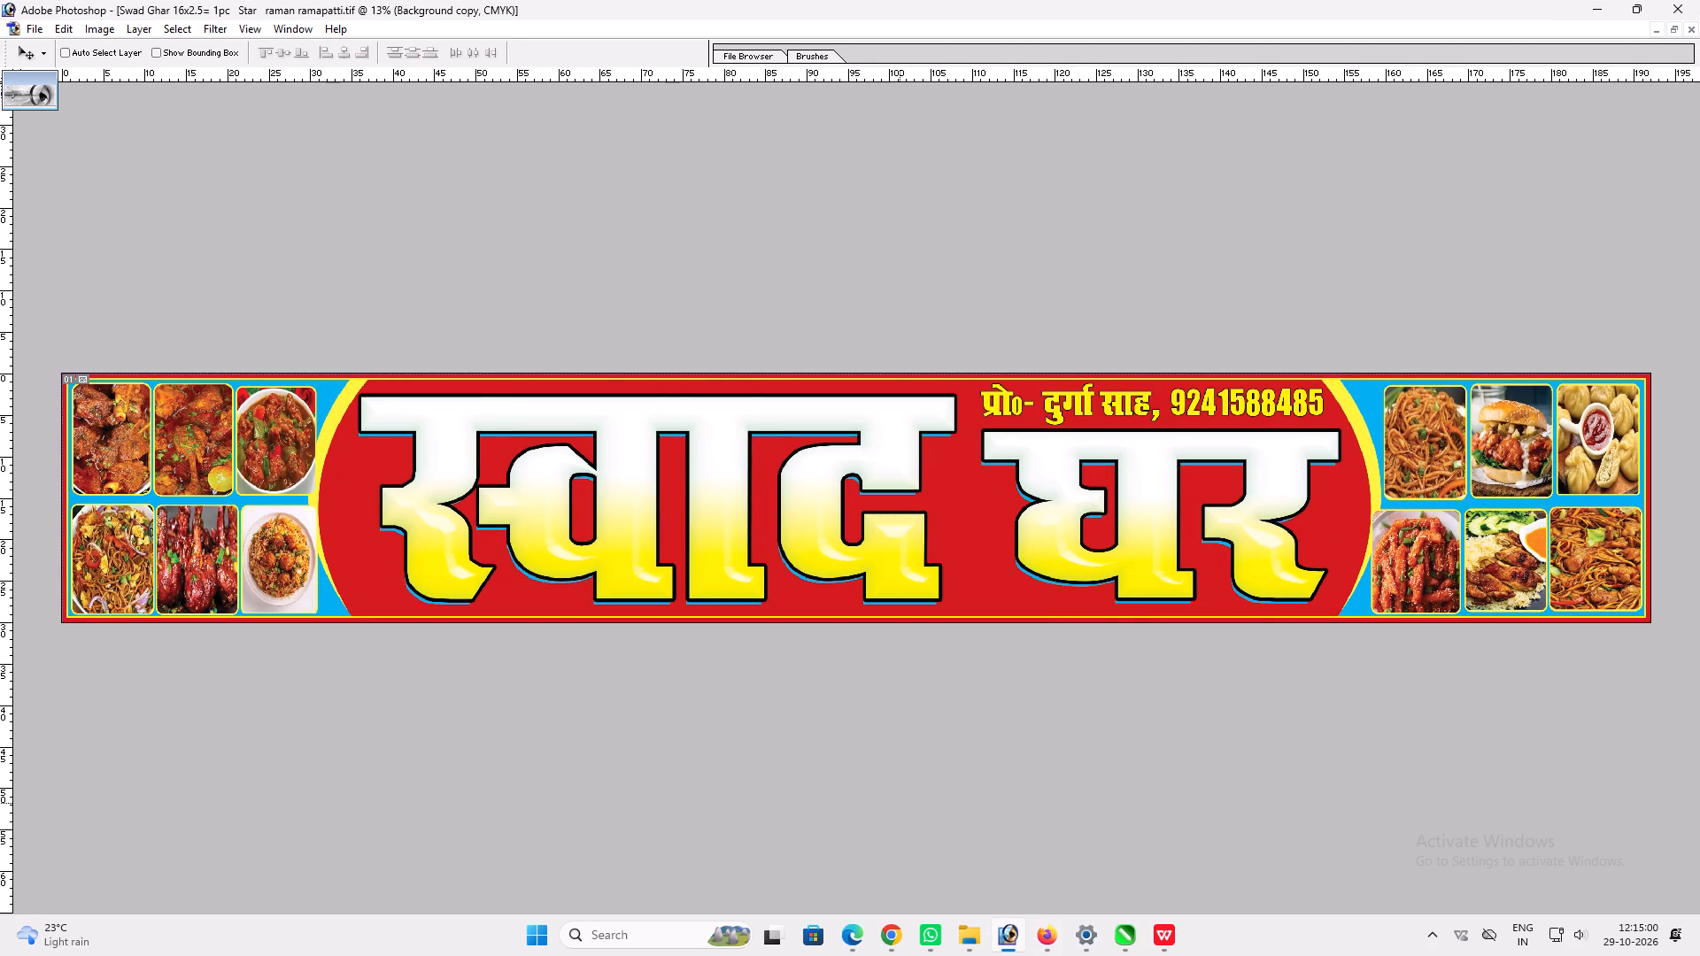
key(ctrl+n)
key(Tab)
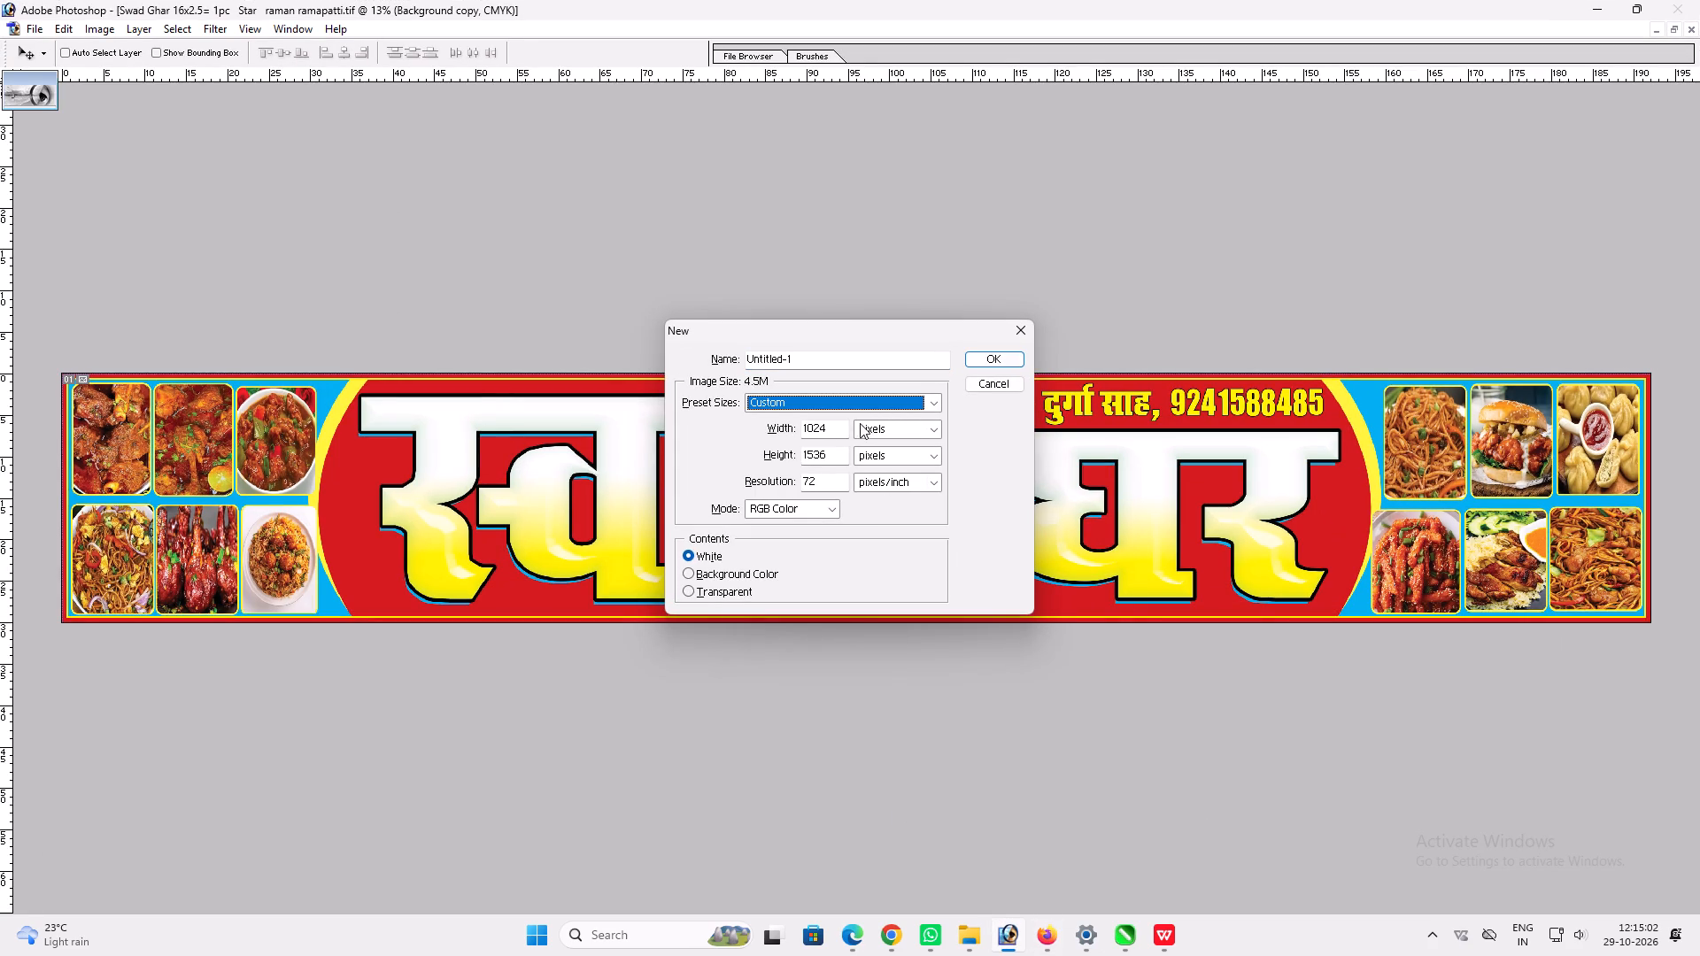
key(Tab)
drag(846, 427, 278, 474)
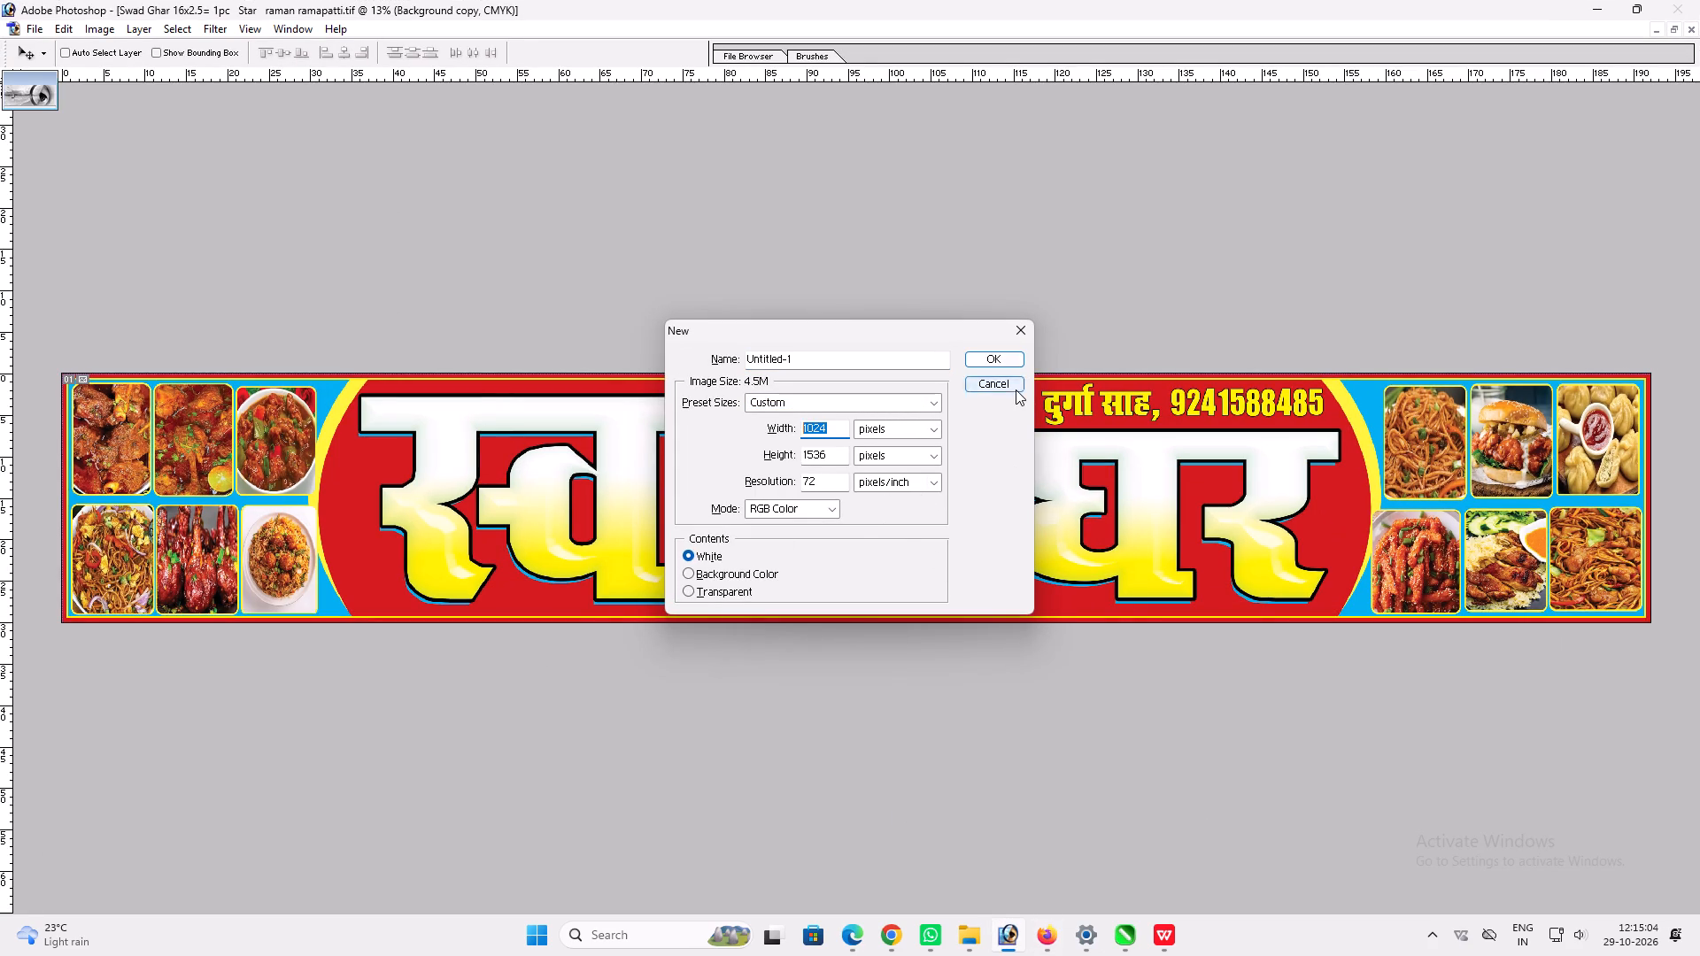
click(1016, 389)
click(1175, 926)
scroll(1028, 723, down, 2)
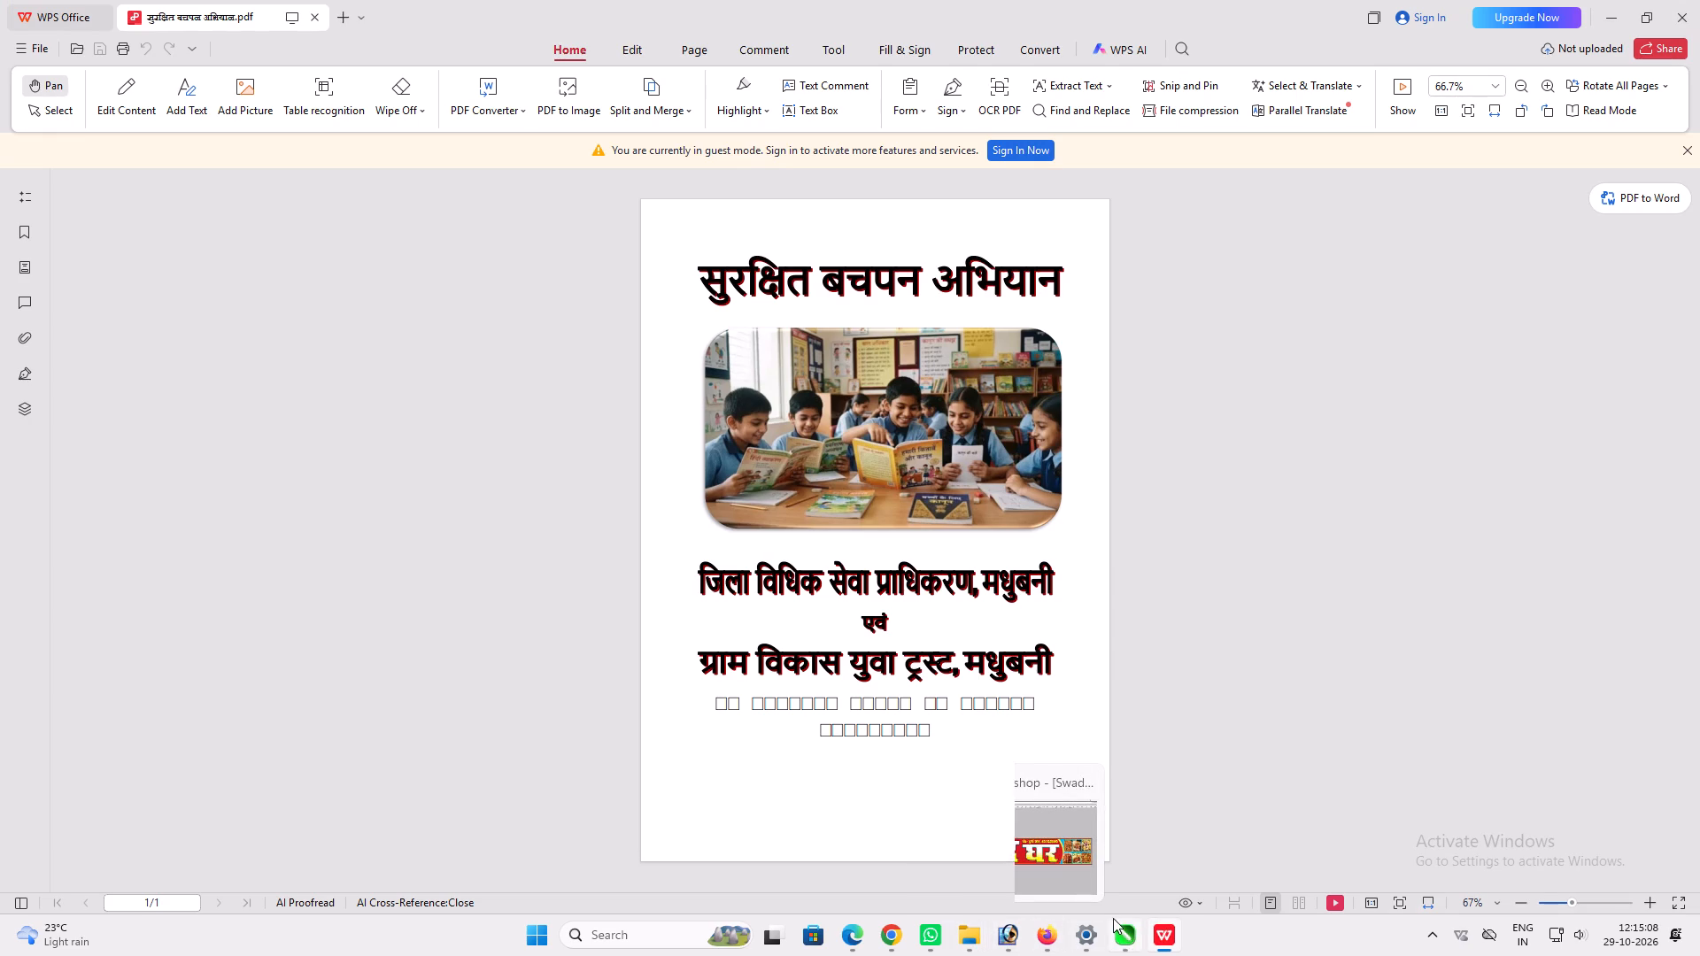
Switch to Adobe Photoshop and create a new blank A4 portrait document in RGB with a white background.
click(1014, 922)
key(ctrl+n)
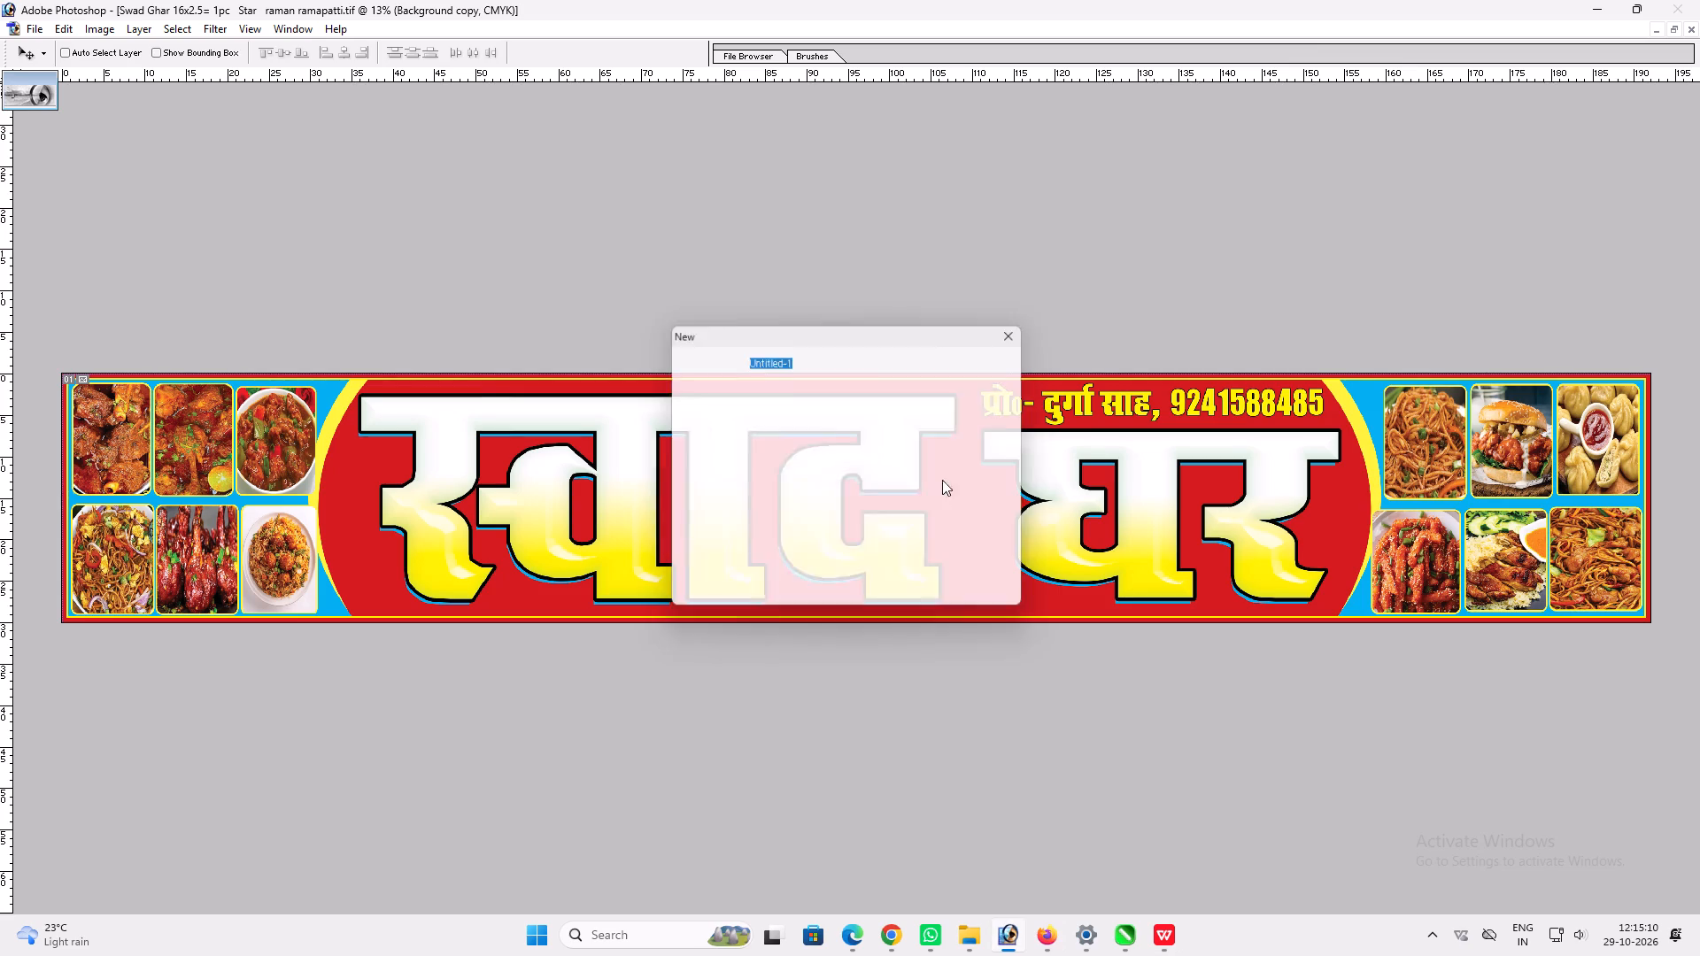
key(Tab)
key(Tab)
click(832, 405)
click(812, 797)
key(Return)
Paste the copied सुरक्षित बचपन अभियान cover into the new document and maximize the document window.
key(v)
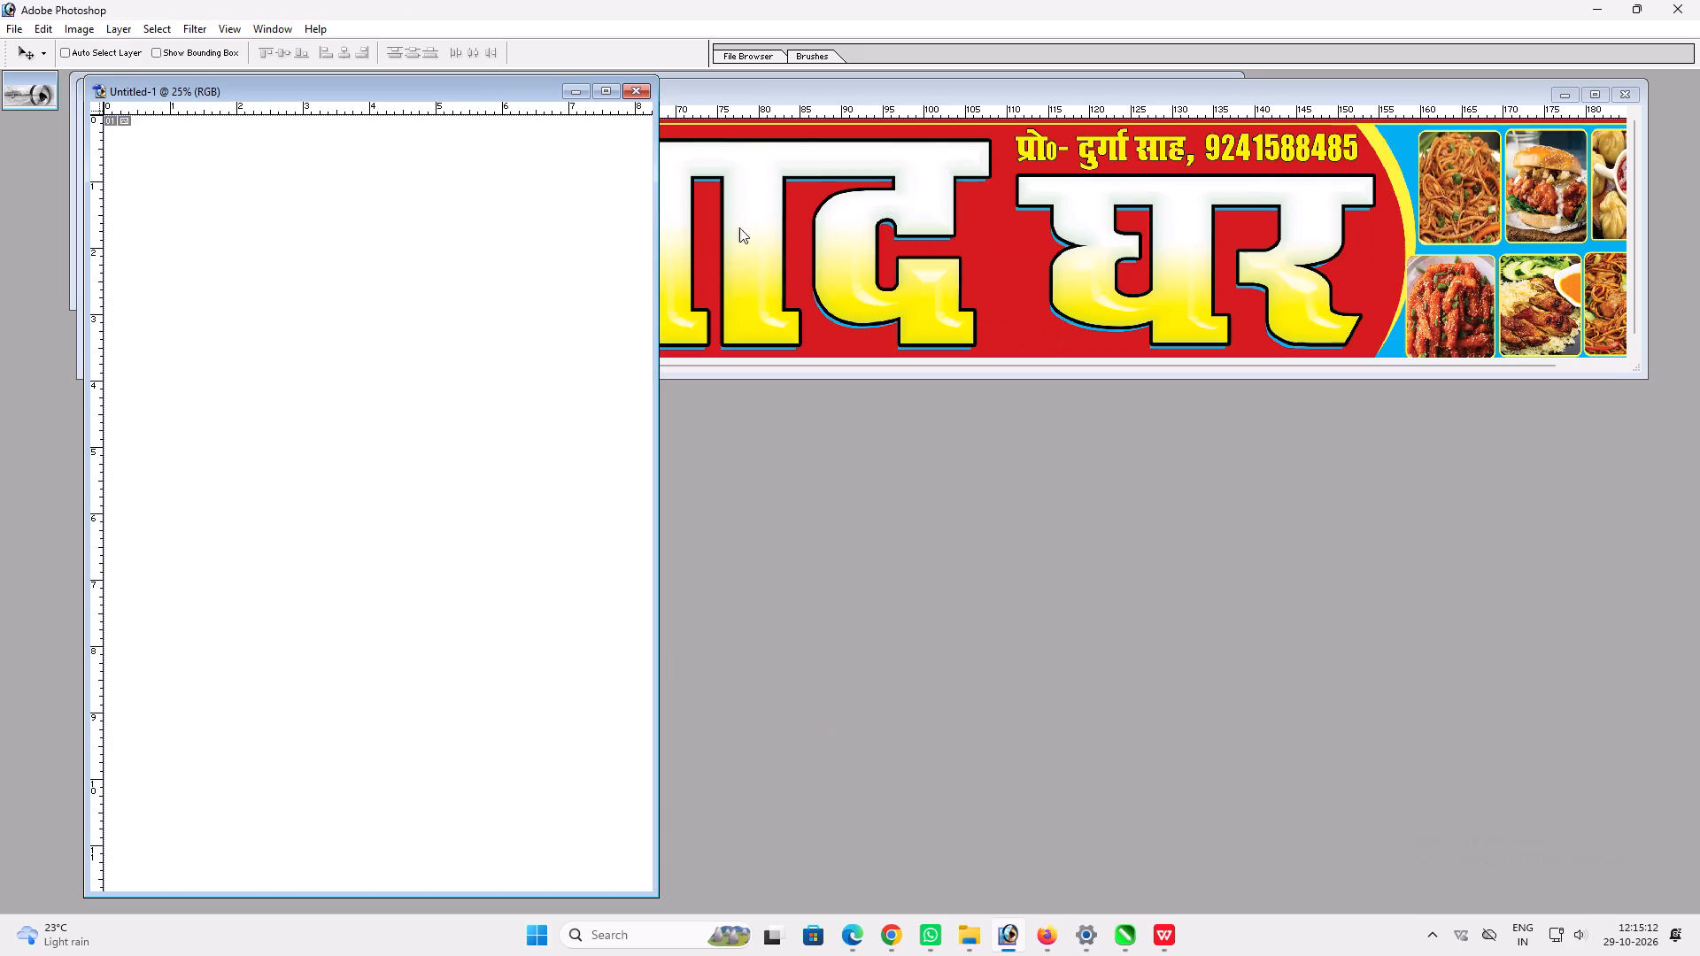
key(ctrl+v)
ctrl+click(612, 99)
Enlarge the pasted cover image about its centre with Free Transform so that it fills the A4 page.
key(ctrl+t)
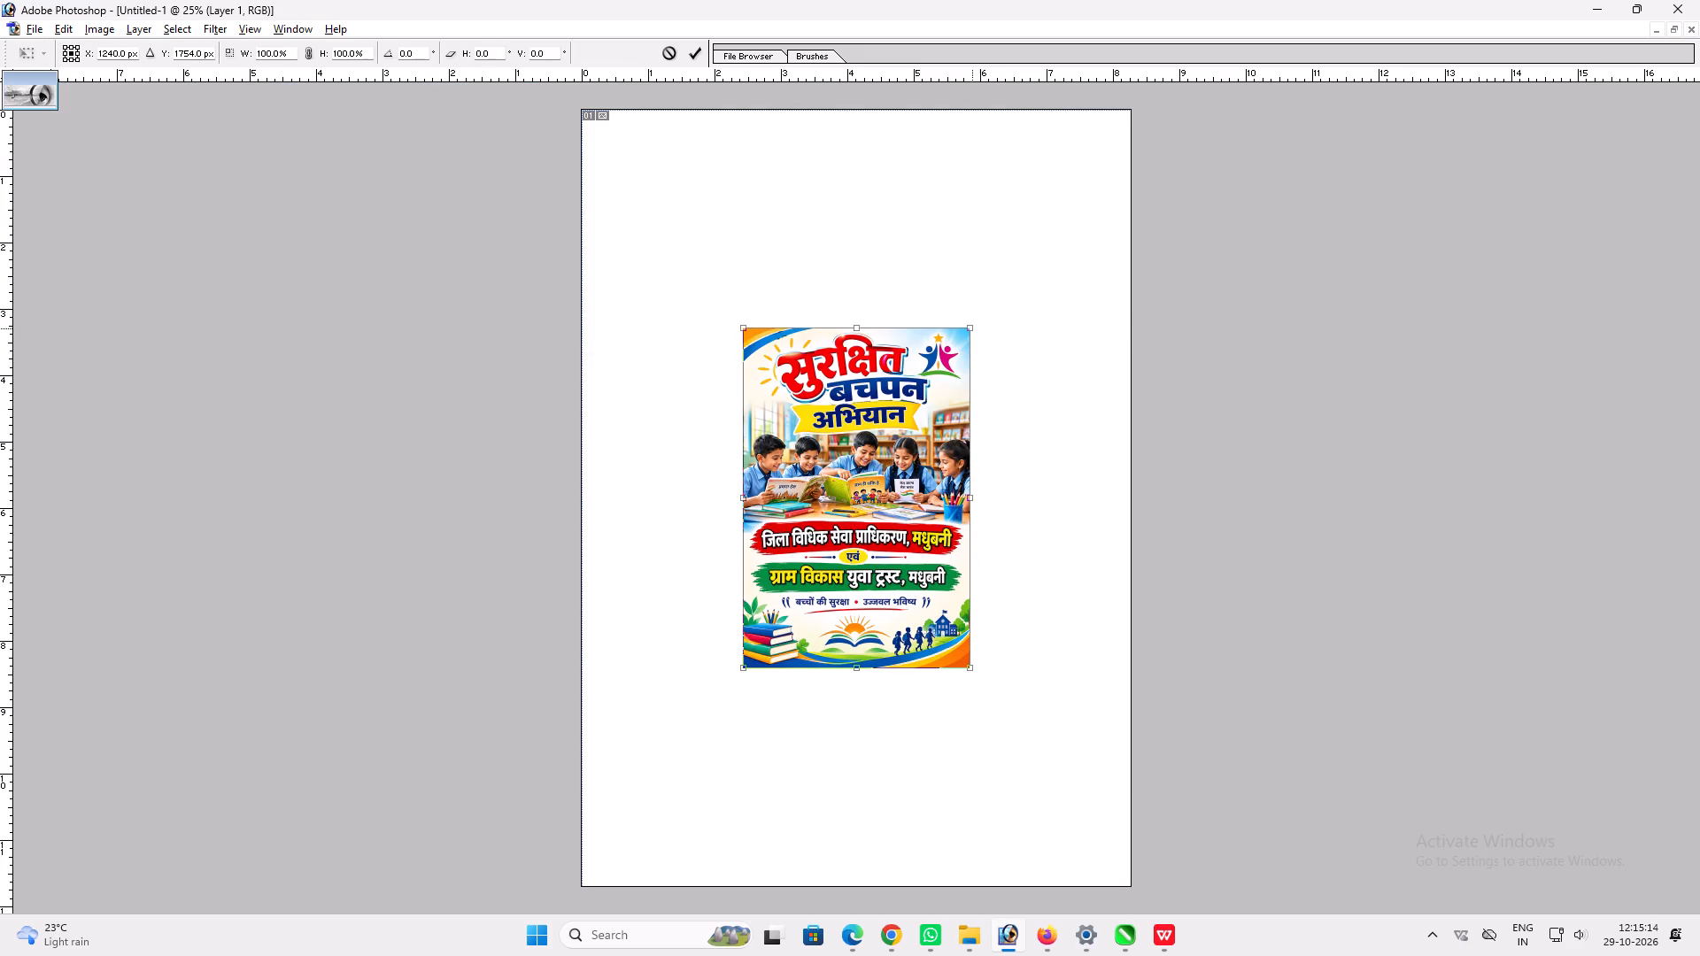
alt+shift+drag(972, 328, 1125, 112)
key(Return)
key(ctrl+t)
alt+shift+click(1117, 178)
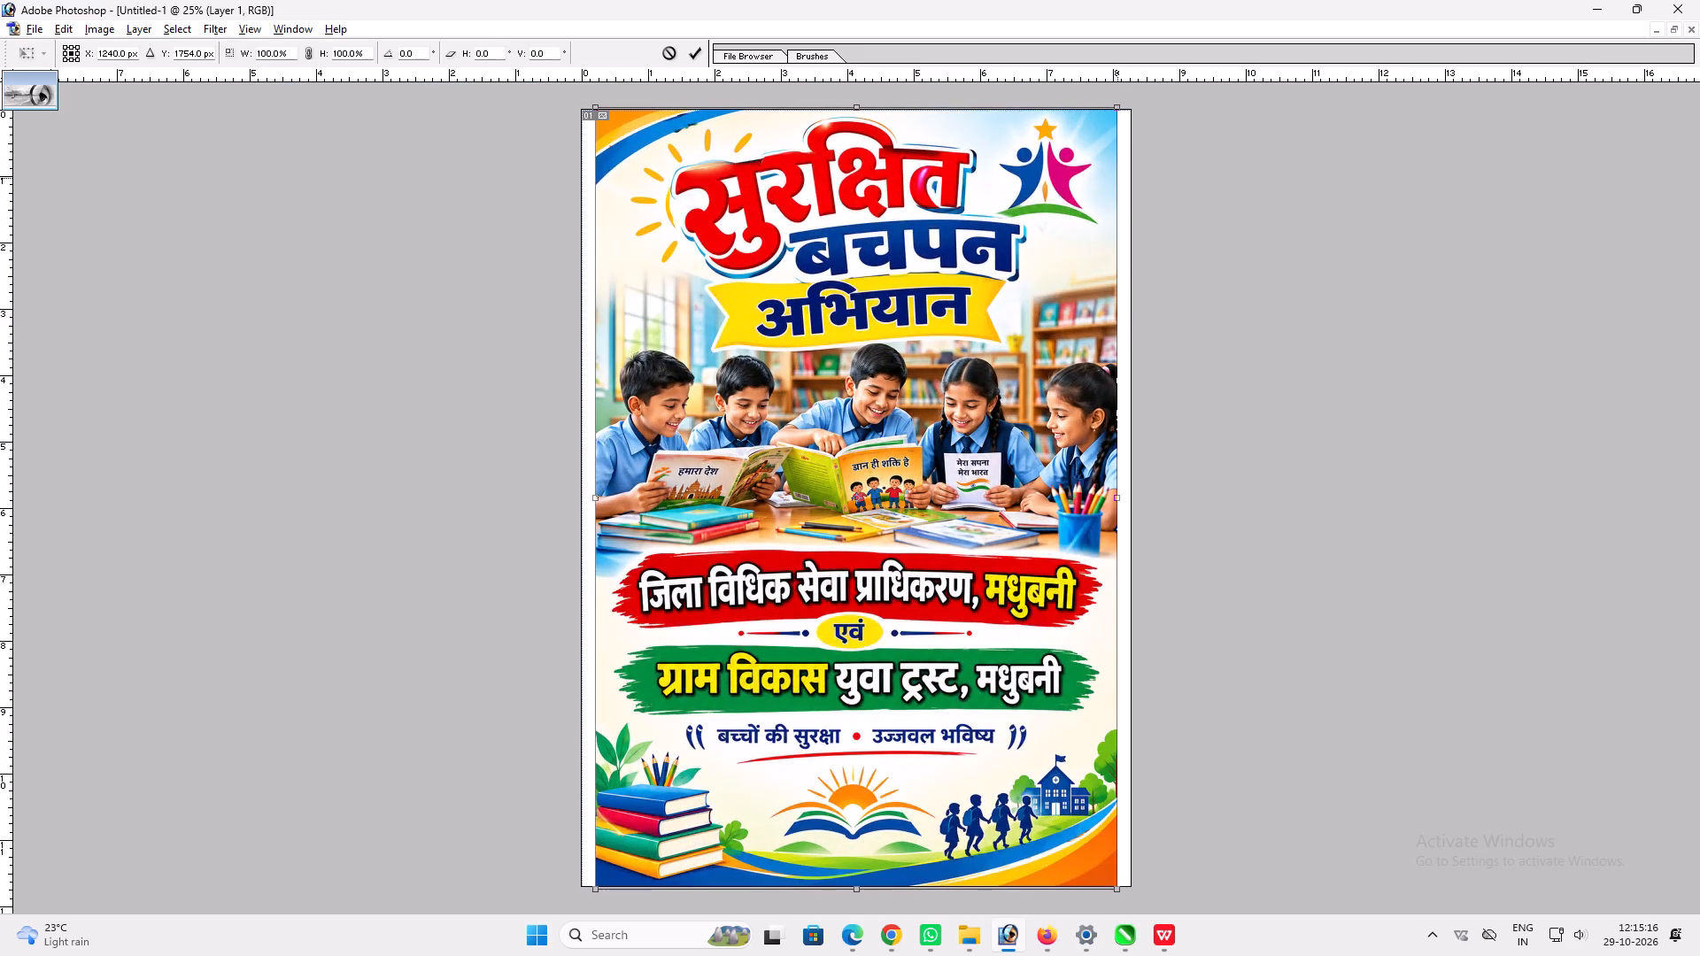
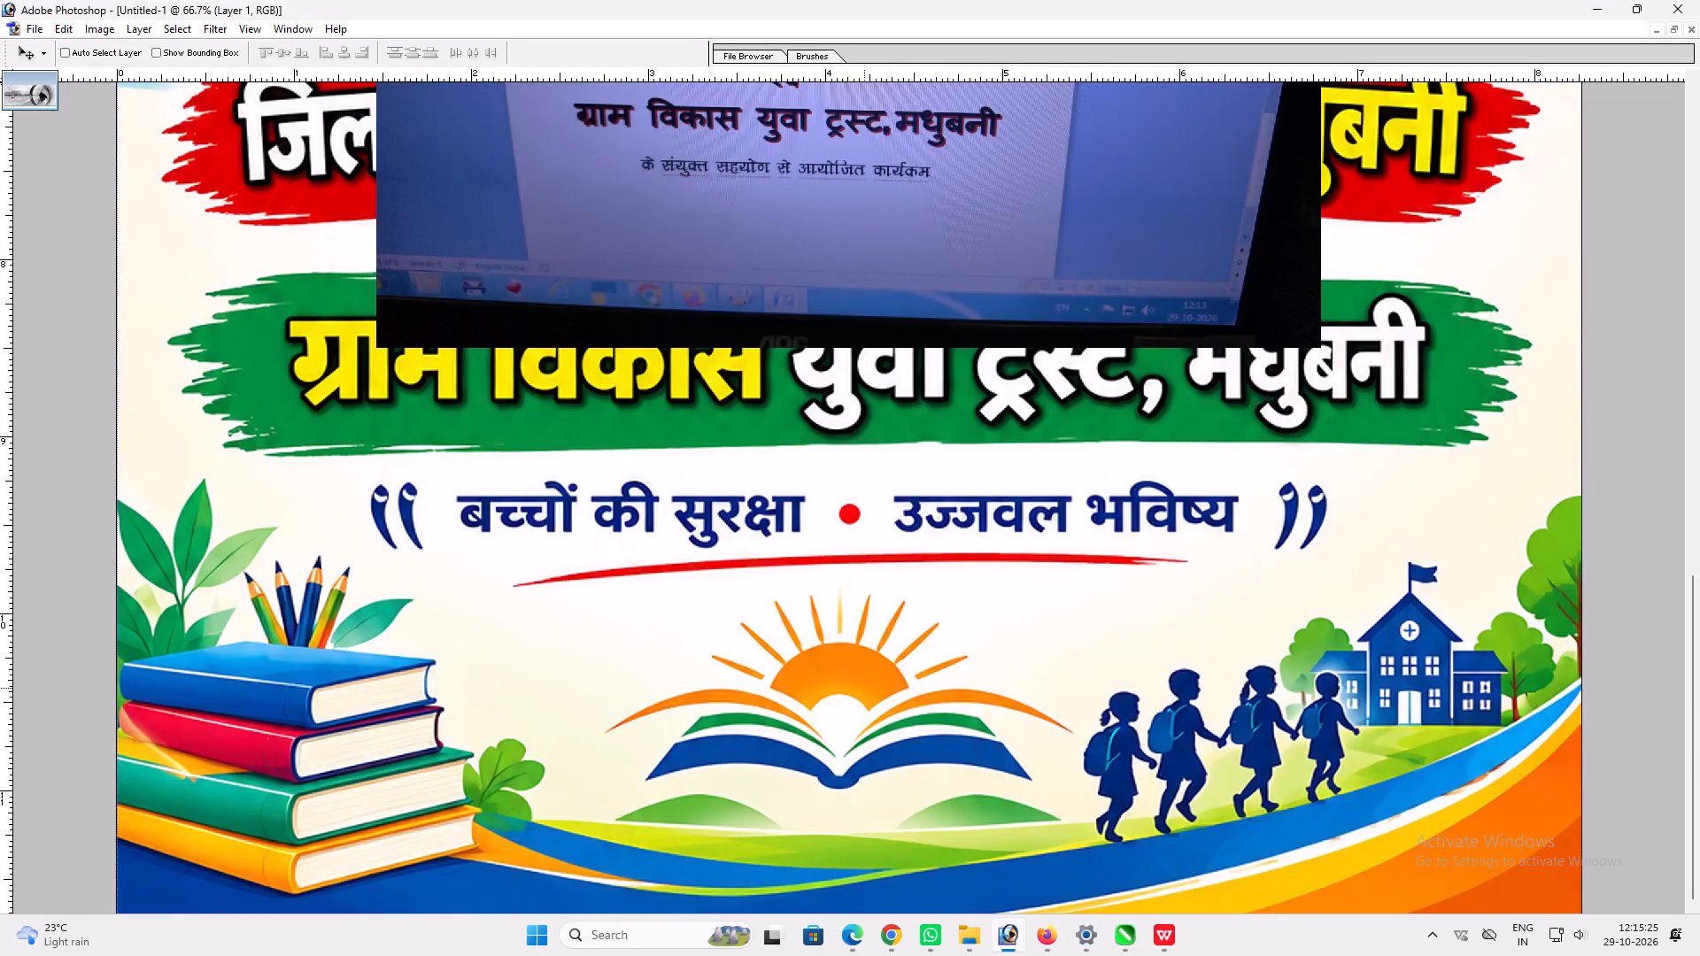
Outline the sunrise-and-open-book emblem near the page bottom with the Pen tool, then cut and paste it onto its own layer.
key(p)
click(1039, 579)
click(1080, 705)
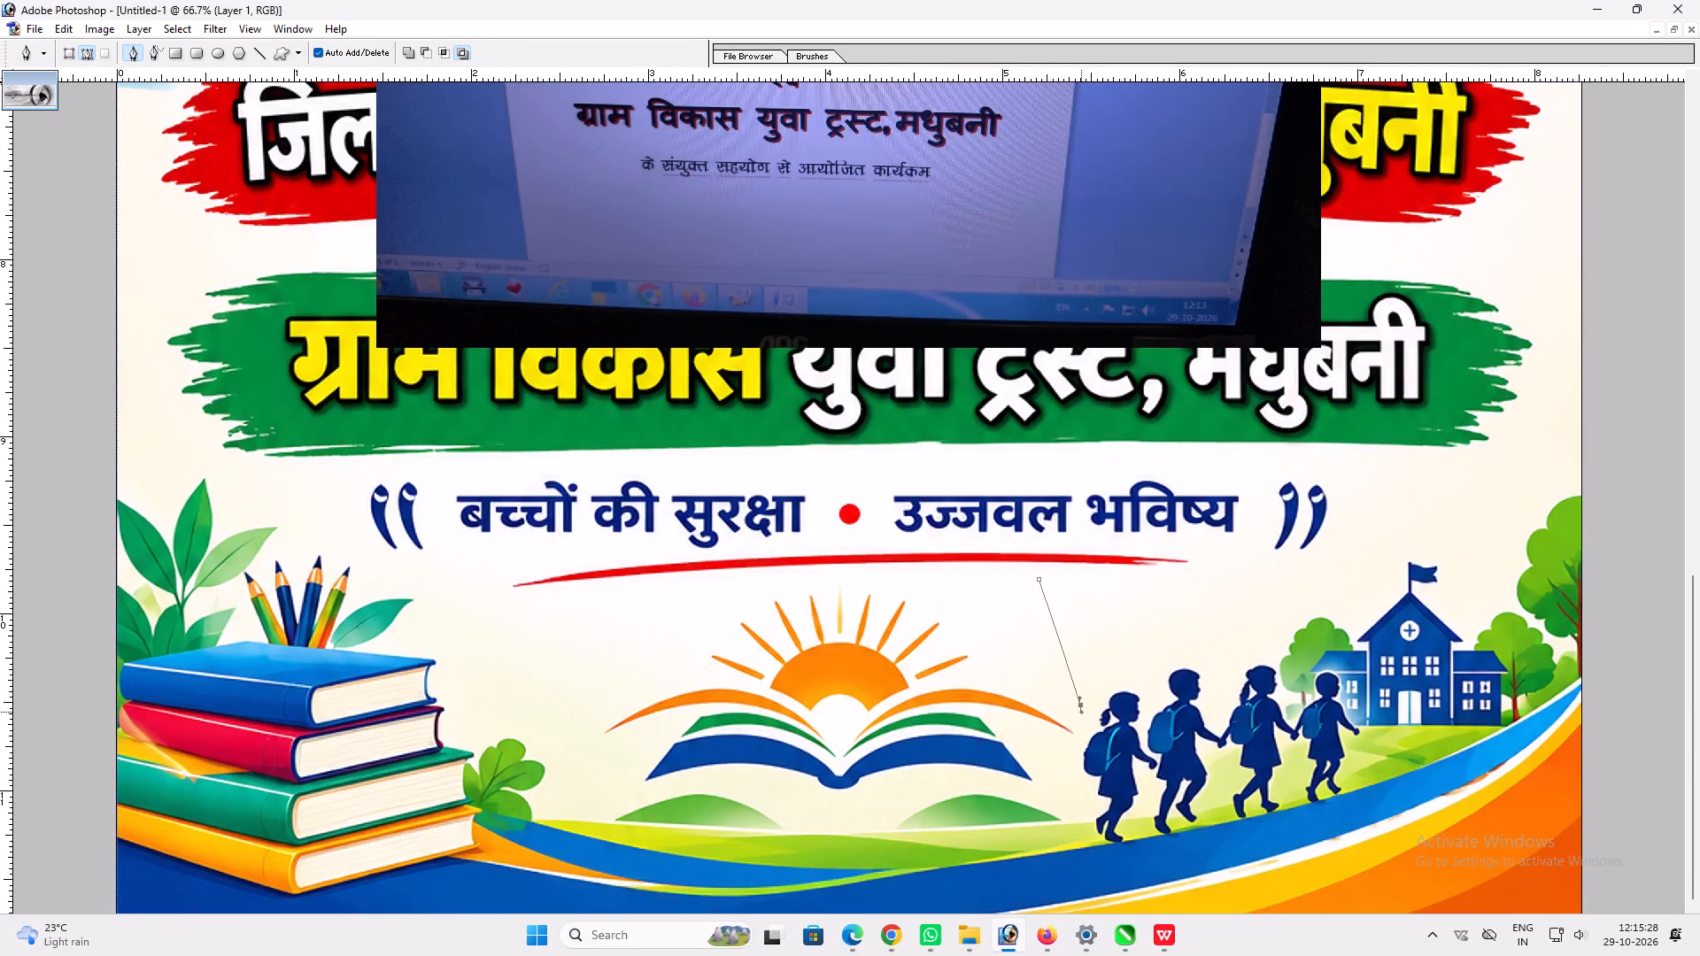
click(1075, 741)
key(ctrl+z)
click(1078, 750)
click(1076, 759)
click(1038, 780)
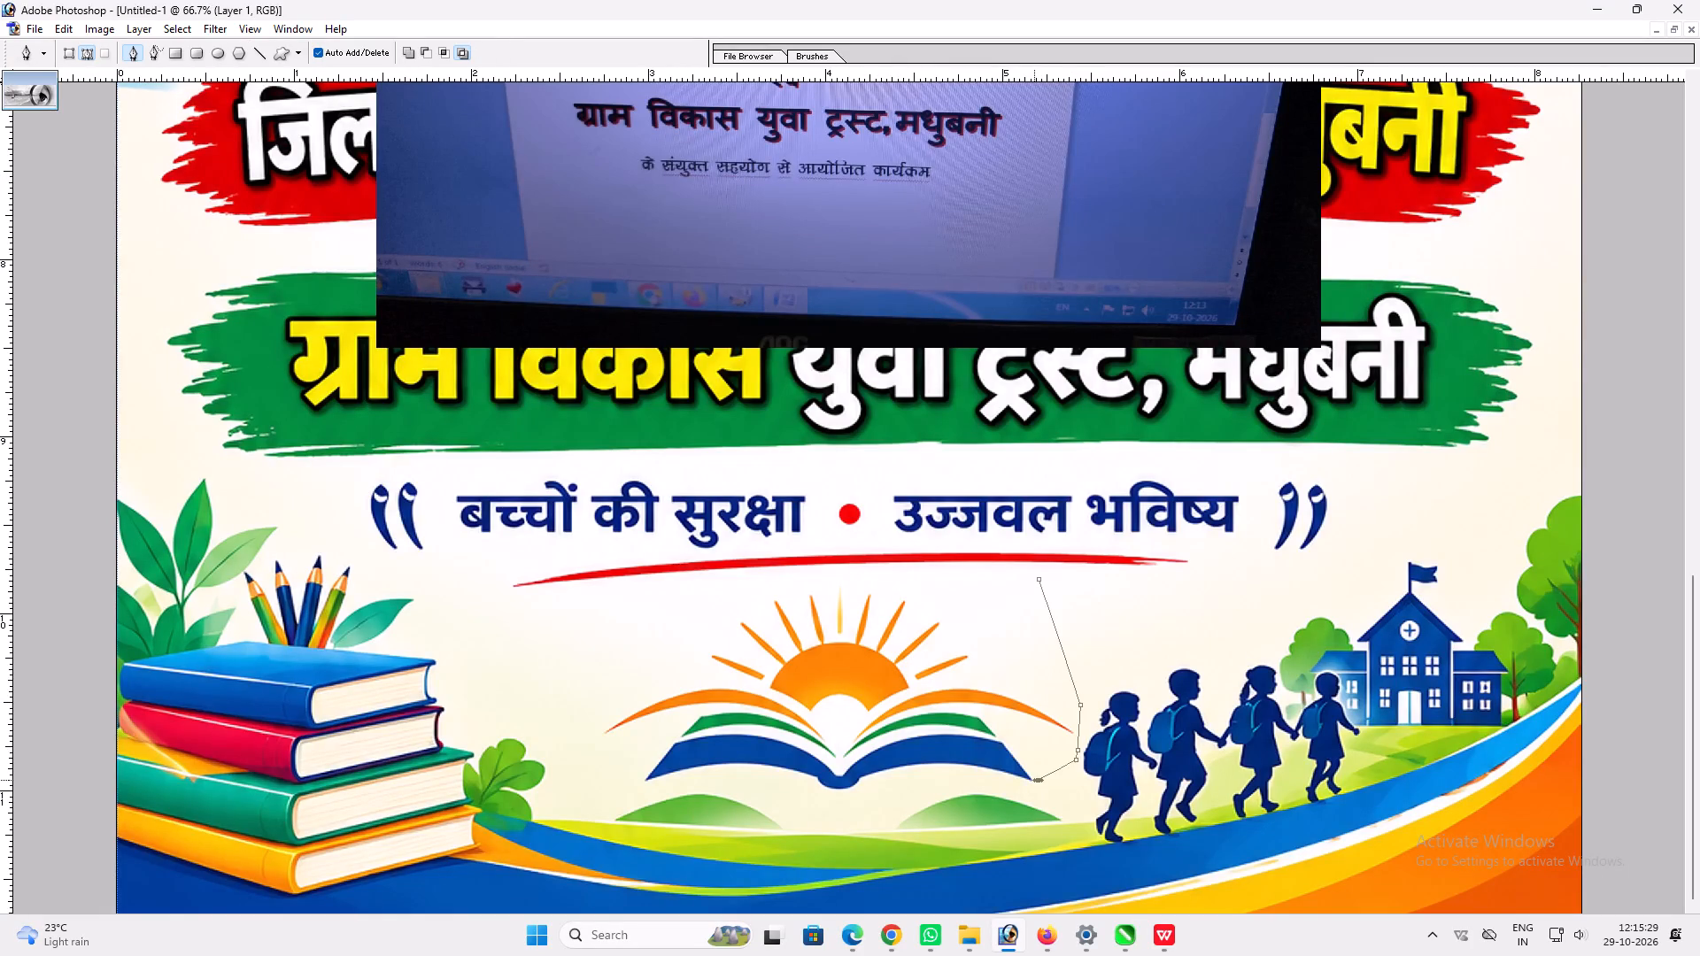
key(ctrl+z)
click(1035, 793)
drag(931, 793, 916, 793)
click(834, 813)
drag(718, 784, 699, 783)
drag(637, 792, 607, 791)
drag(559, 774, 568, 724)
drag(583, 672, 609, 624)
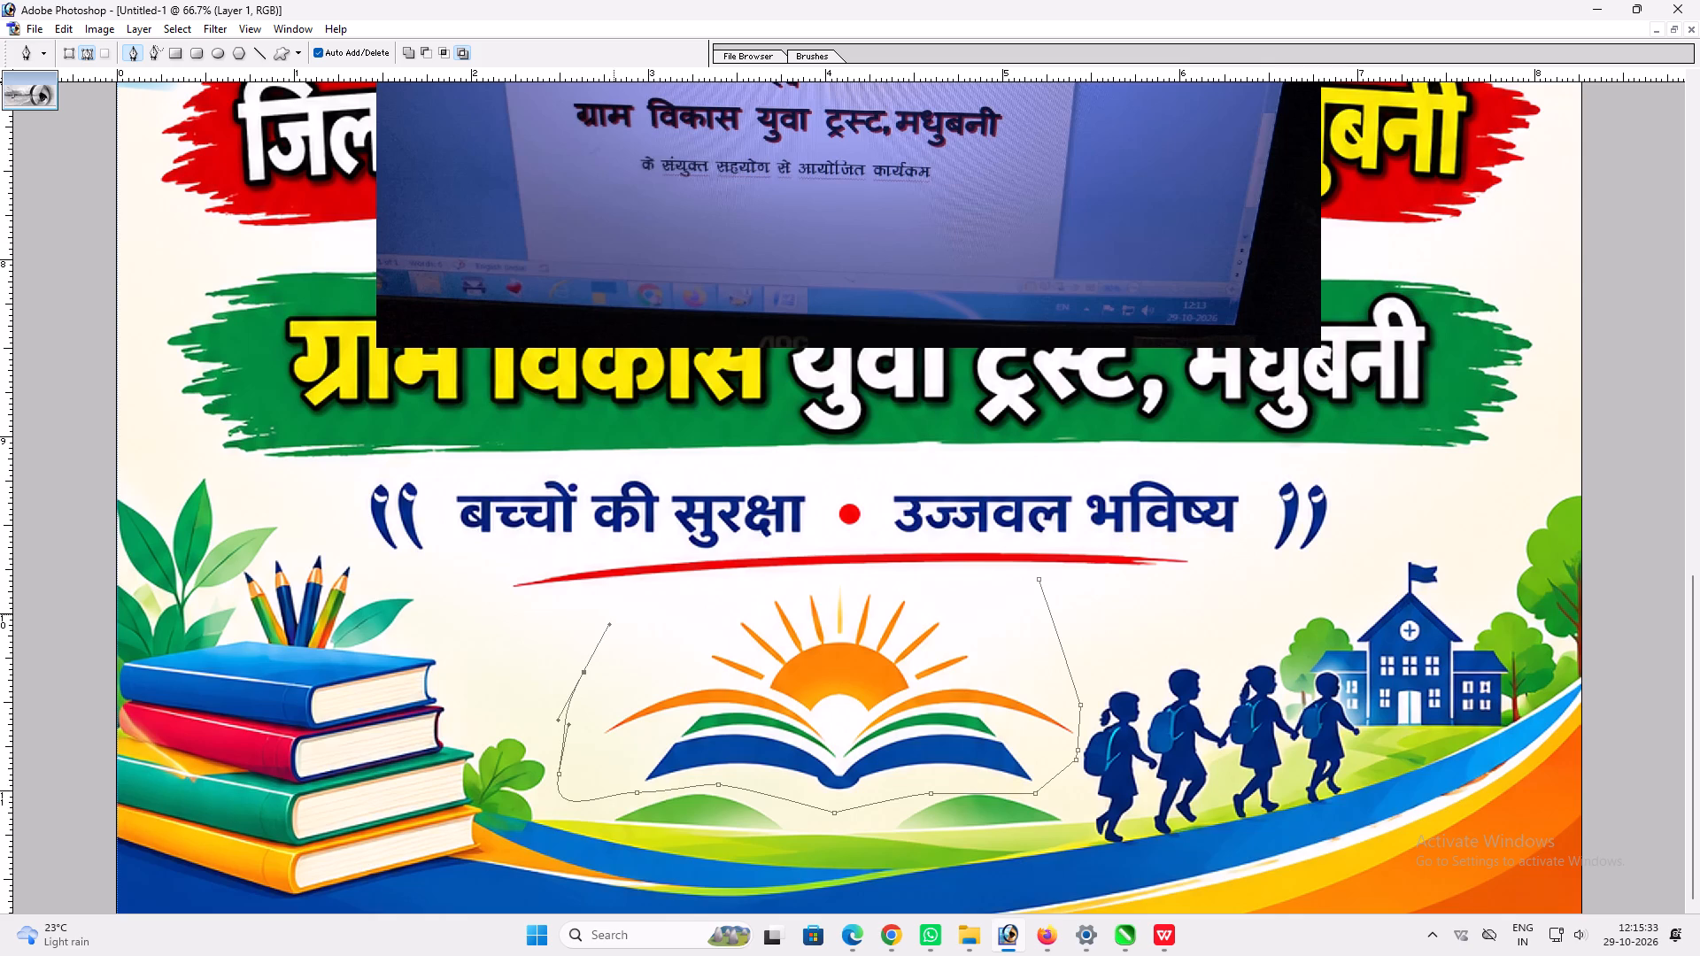
drag(840, 578, 858, 578)
drag(964, 579, 979, 576)
key(ctrl+Return)
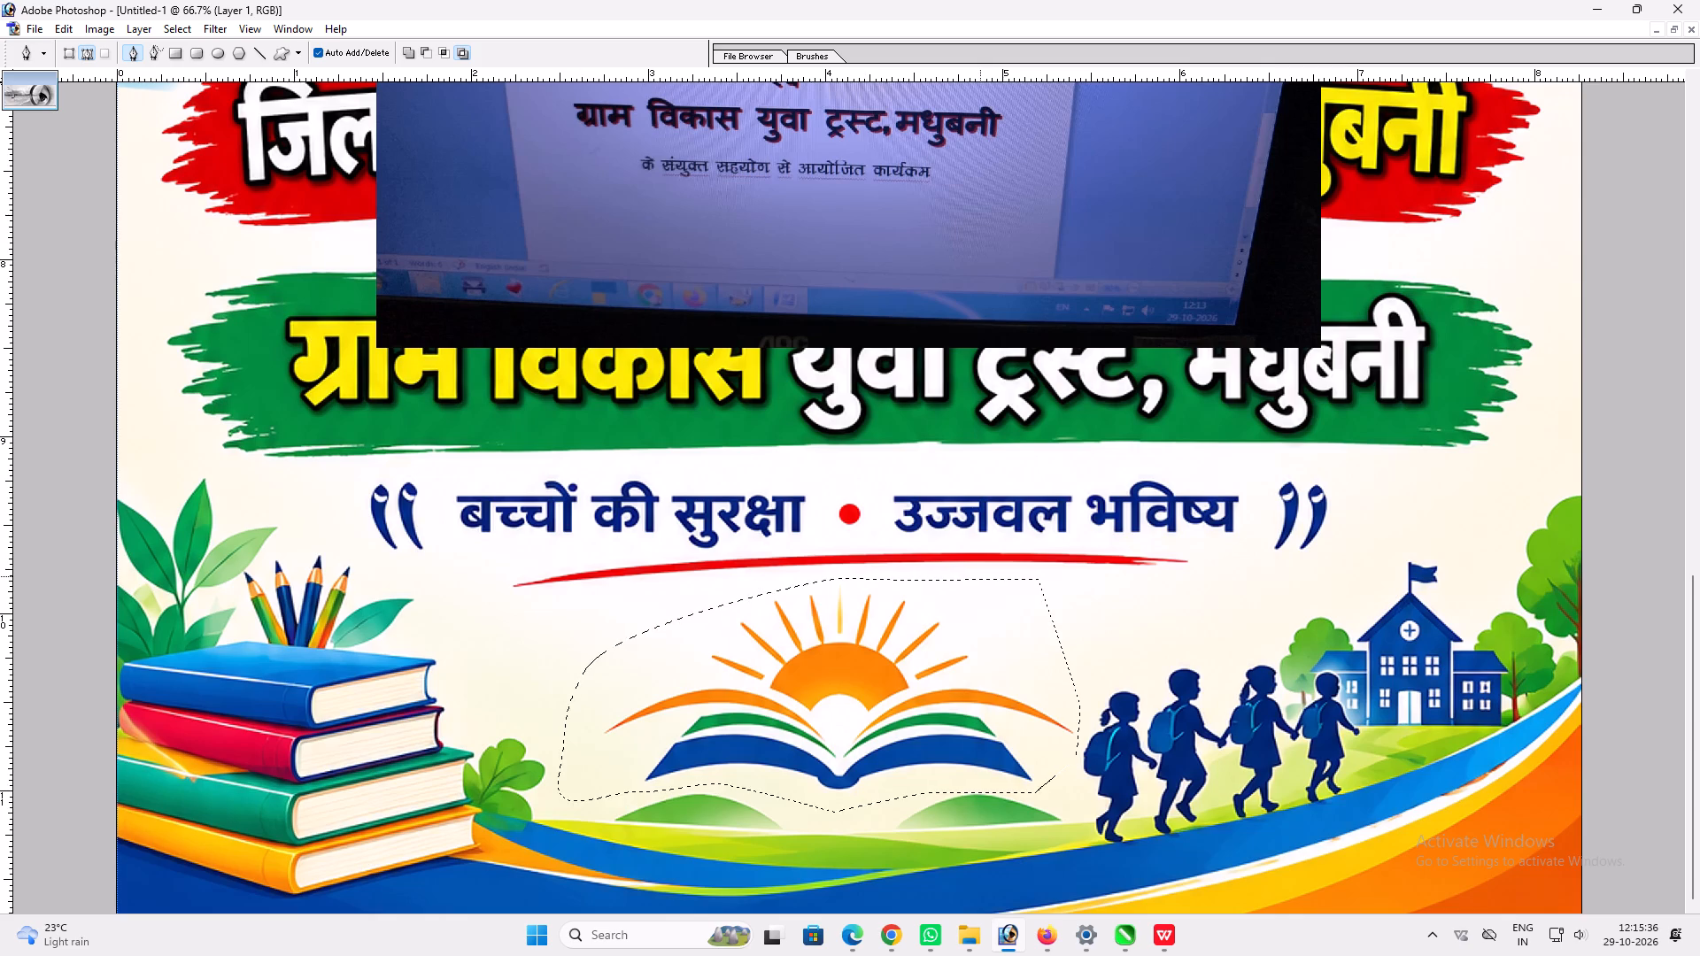
key(ctrl+x)
key(ctrl+v)
Scale the pasted sunrise-and-book emblem to about 68.5% and move it down to just above the green hills.
key(ctrl+t)
key(v)
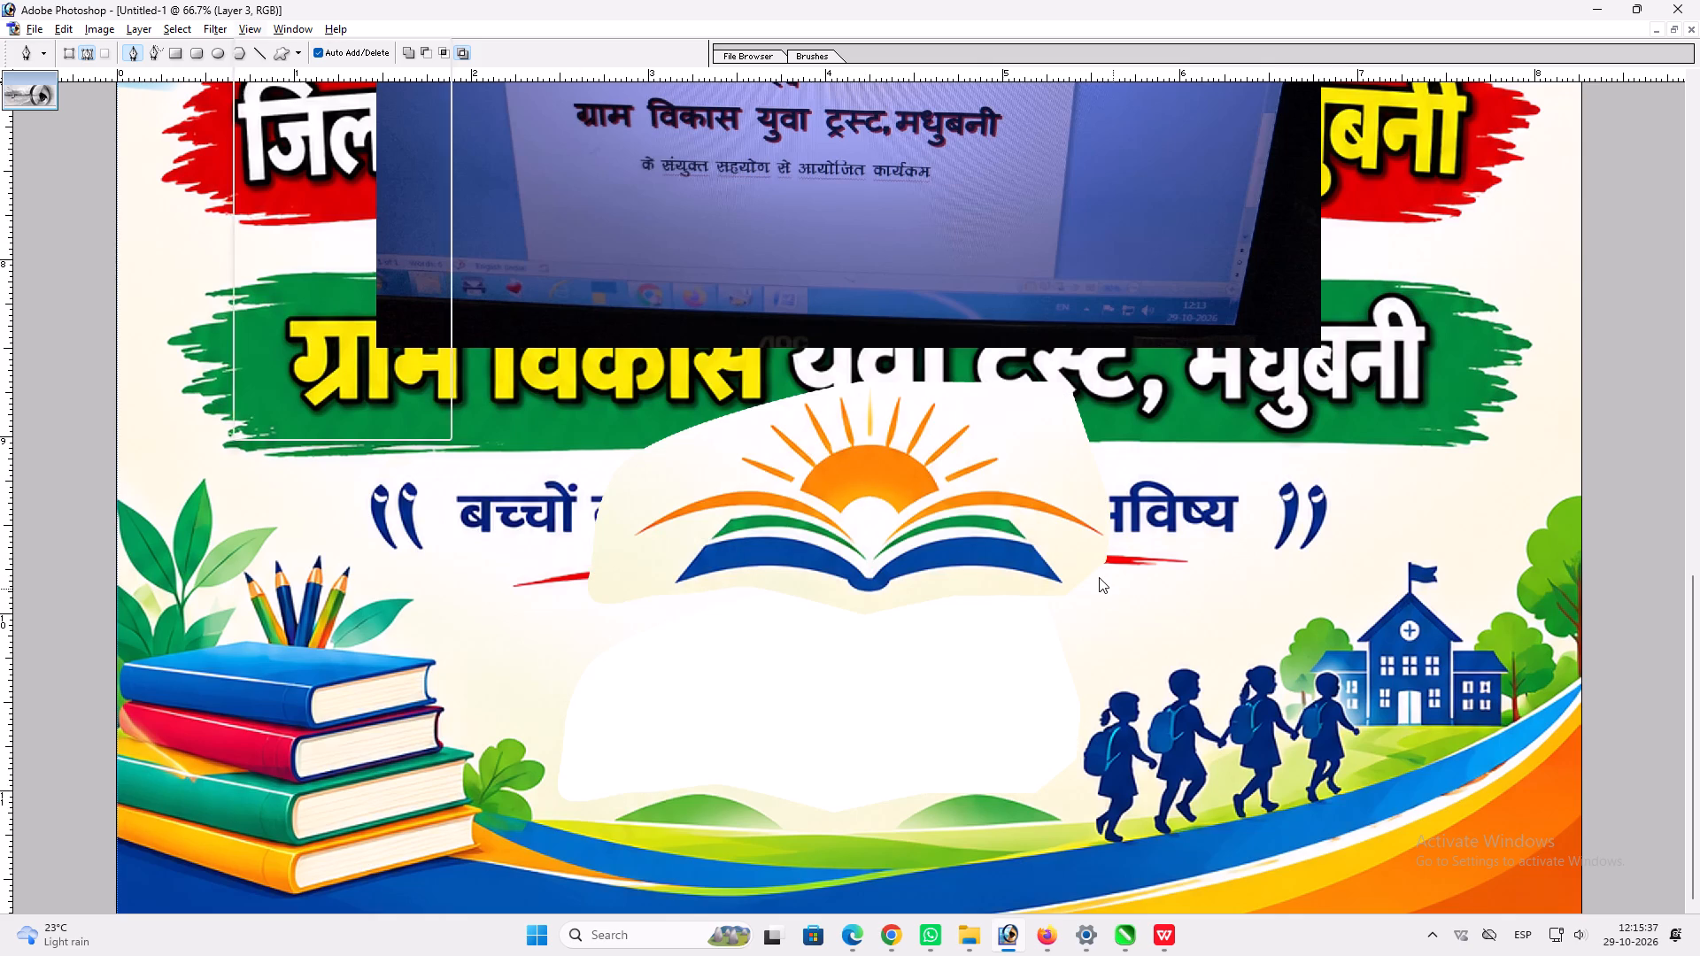
ctrl+click(1099, 577)
key(ctrl+t)
click(1072, 559)
key(v)
key(ctrl+z)
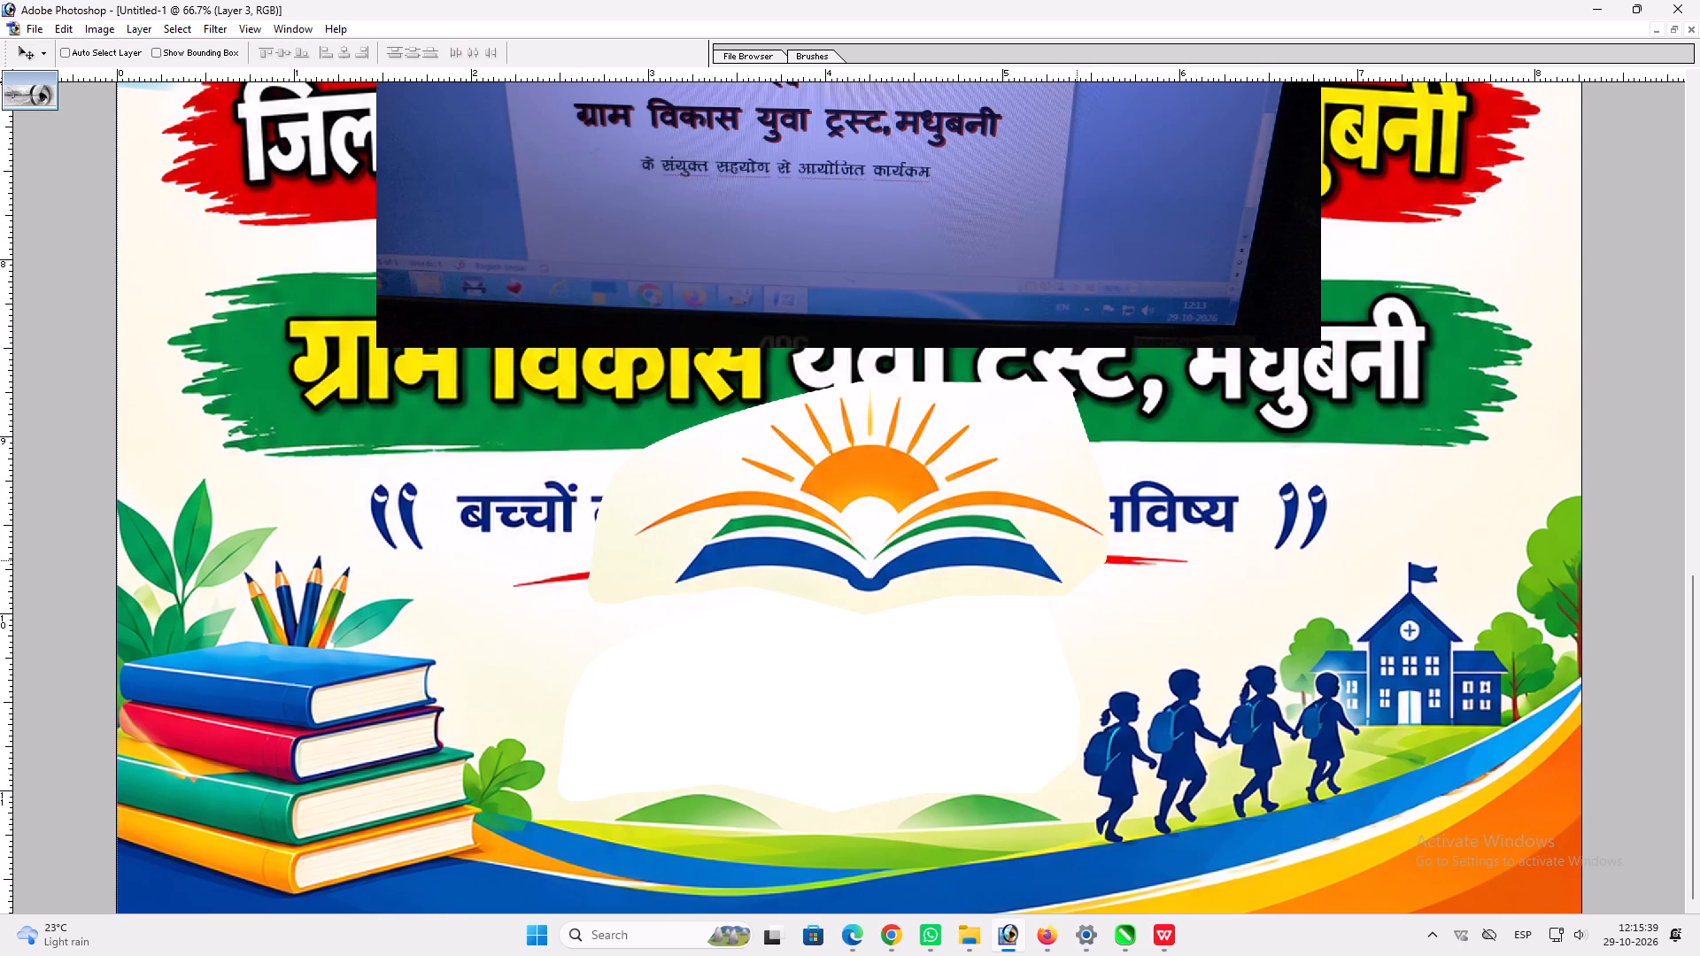
key(v)
right_click(1073, 560)
drag(1083, 565, 1093, 567)
key(ctrl+t)
alt+shift+drag(1107, 614, 1024, 579)
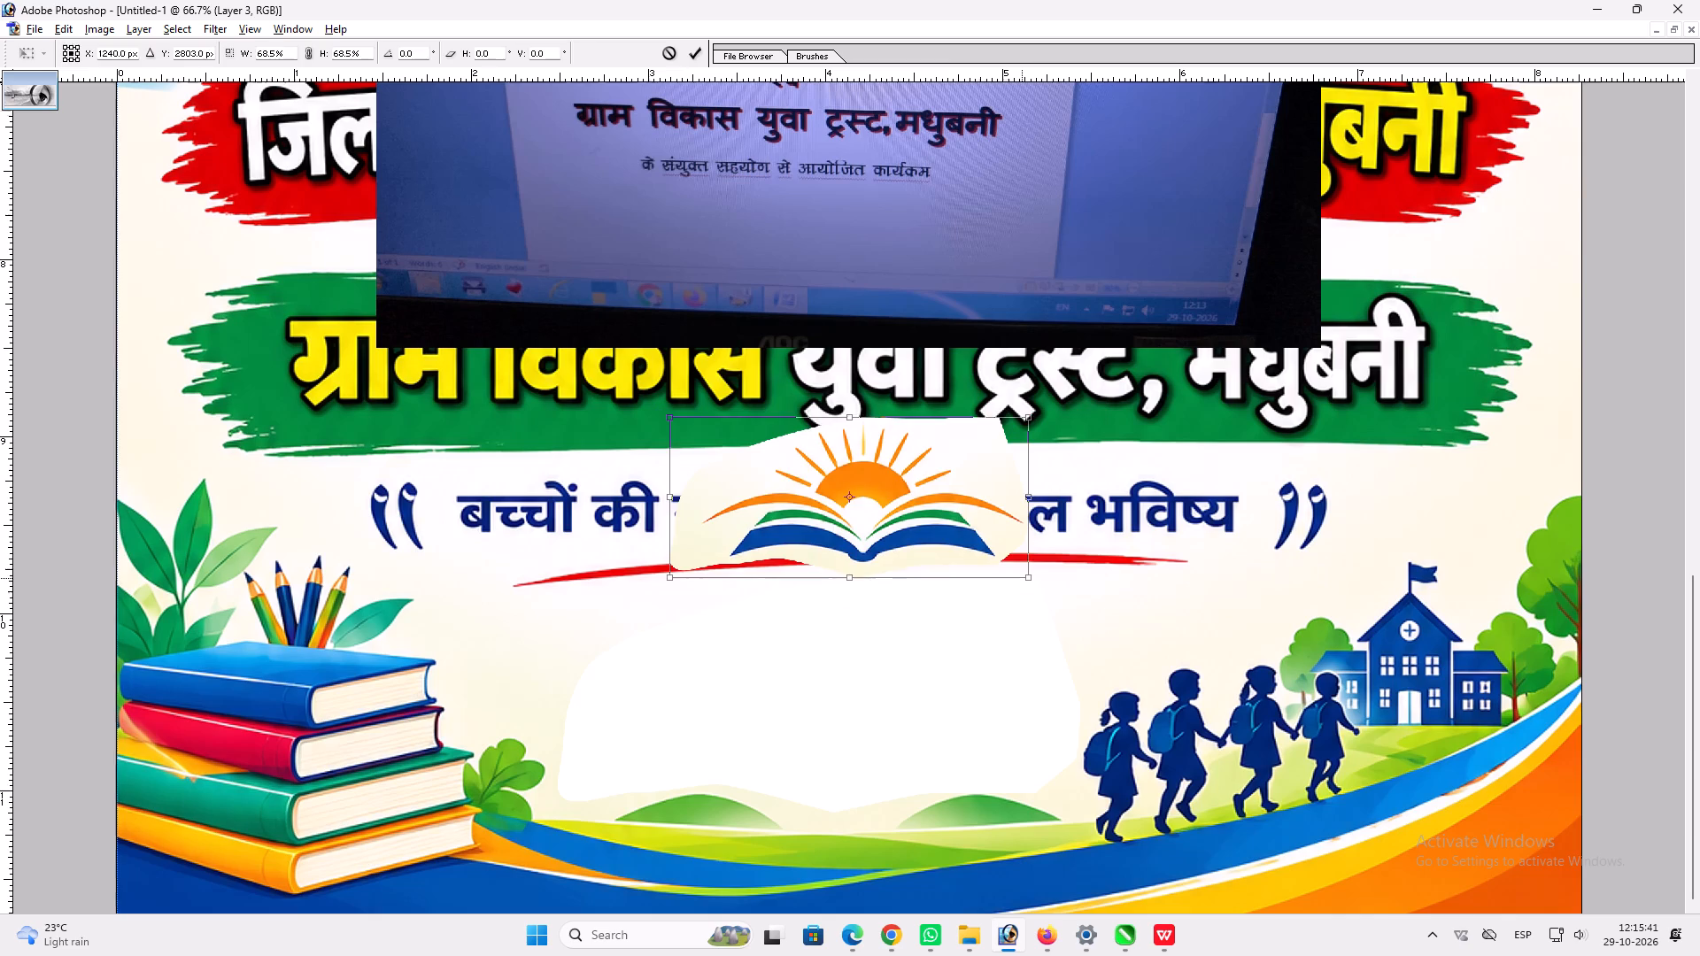
key(shift+Return)
key(v)
drag(959, 559, 939, 791)
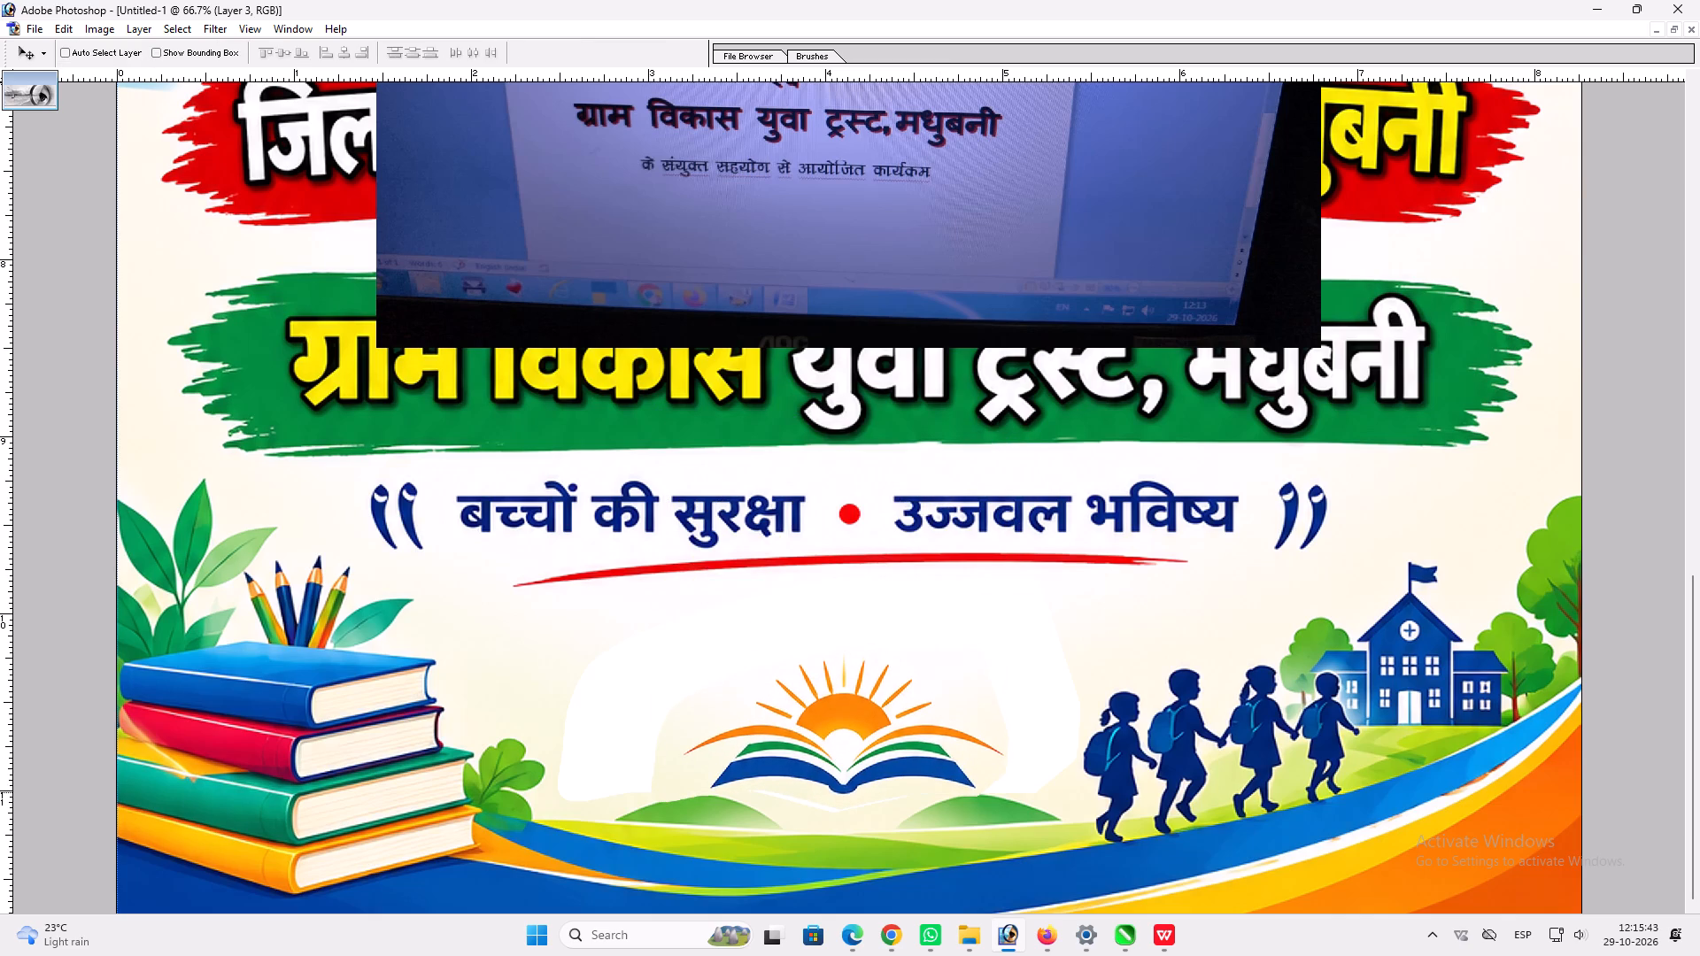
Delete the cream background around the emblem with the Magic Wand, deselect, and nudge the emblem down slightly.
key(w)
click(895, 794)
key(Delete)
key(ctrl+d)
key(v)
drag(882, 774, 885, 777)
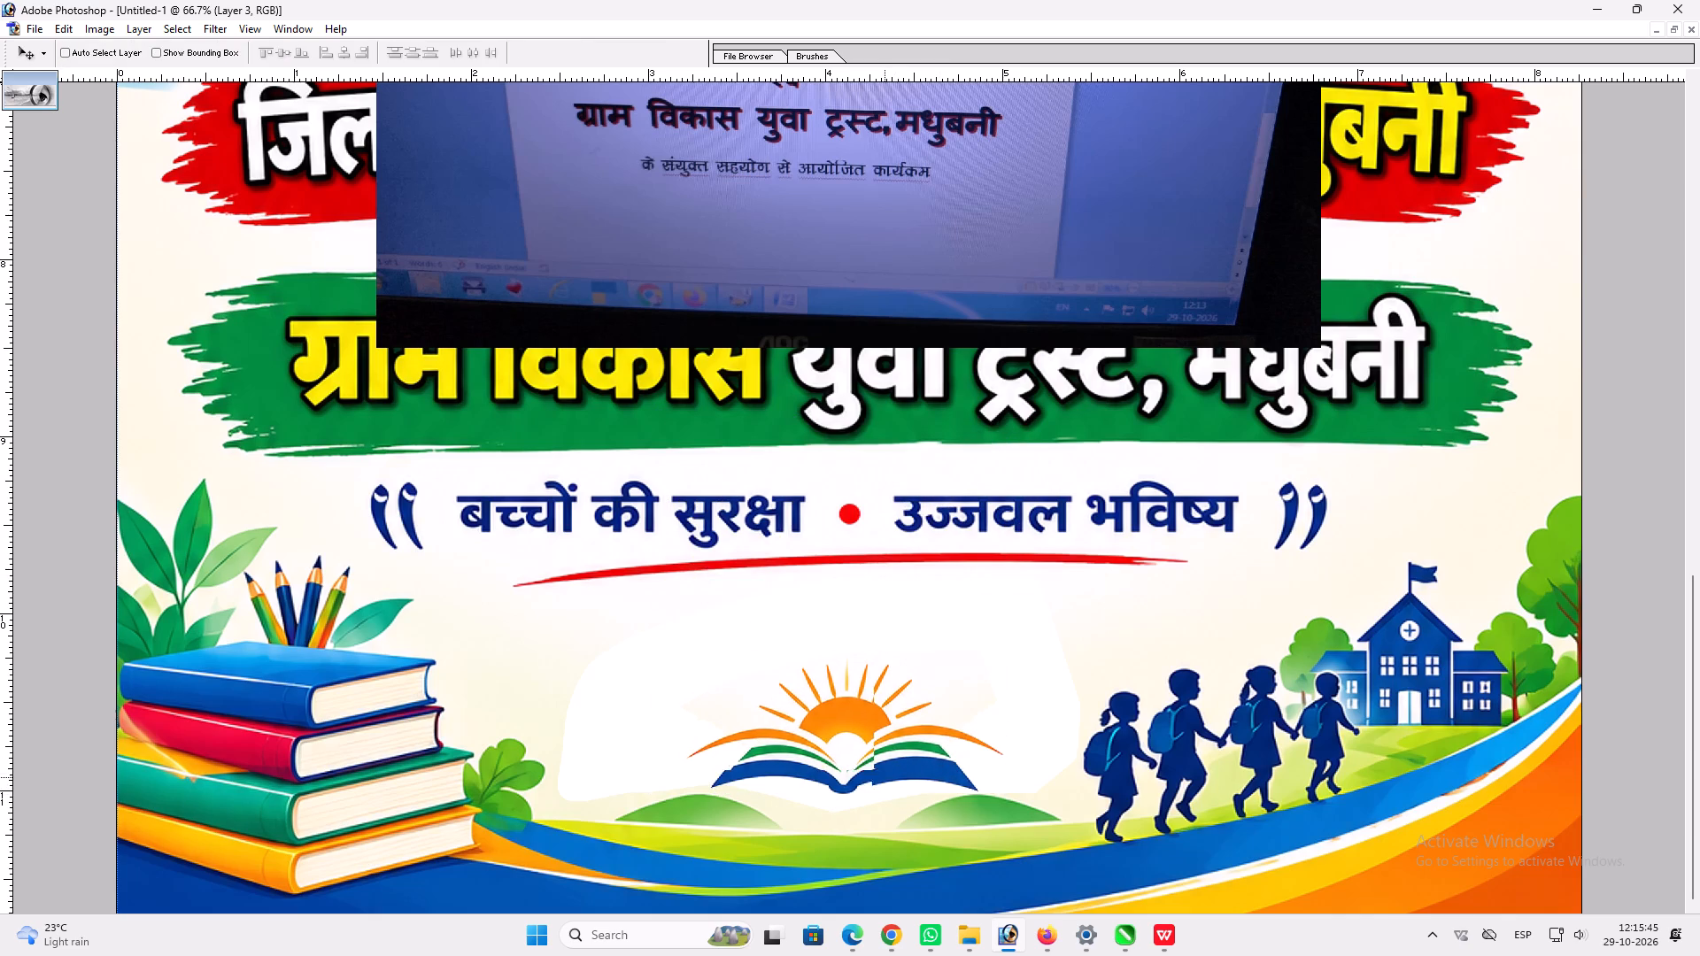
drag(885, 777, 885, 782)
Start a text line above the emblem with placeholder letter f in the RAJ 07 font, scaled to about 40 pt.
key(space)
drag(884, 710, 885, 740)
text(tt)
key(t)
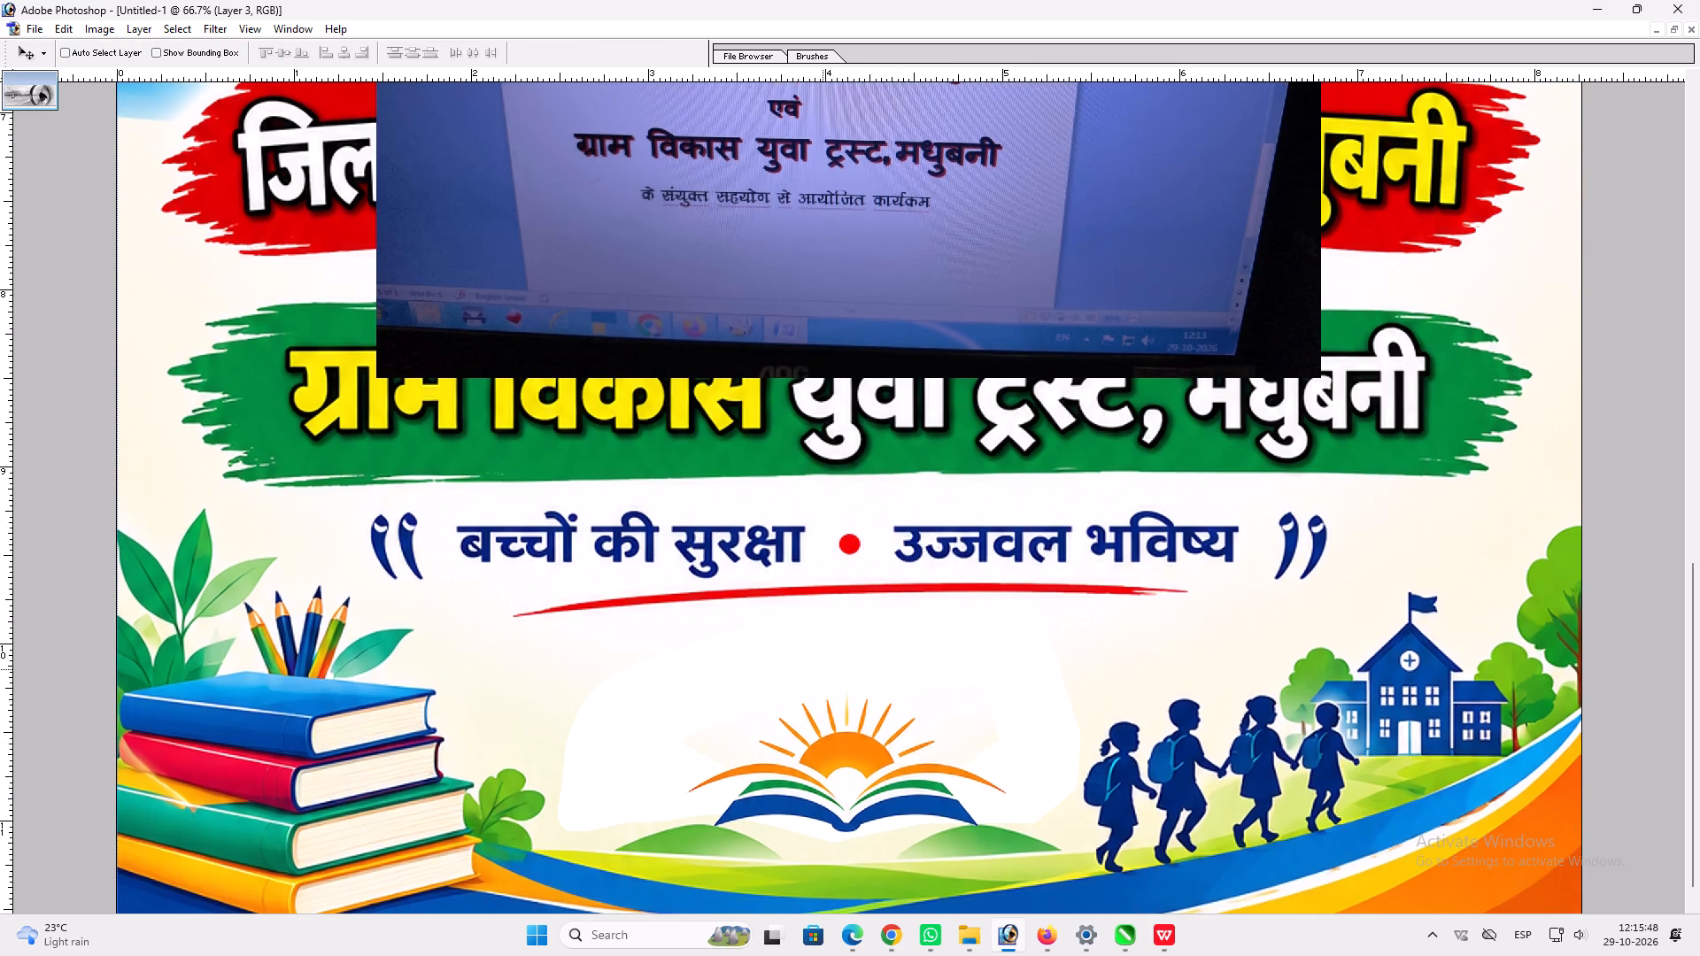
key(t)
text(tt)
click(815, 655)
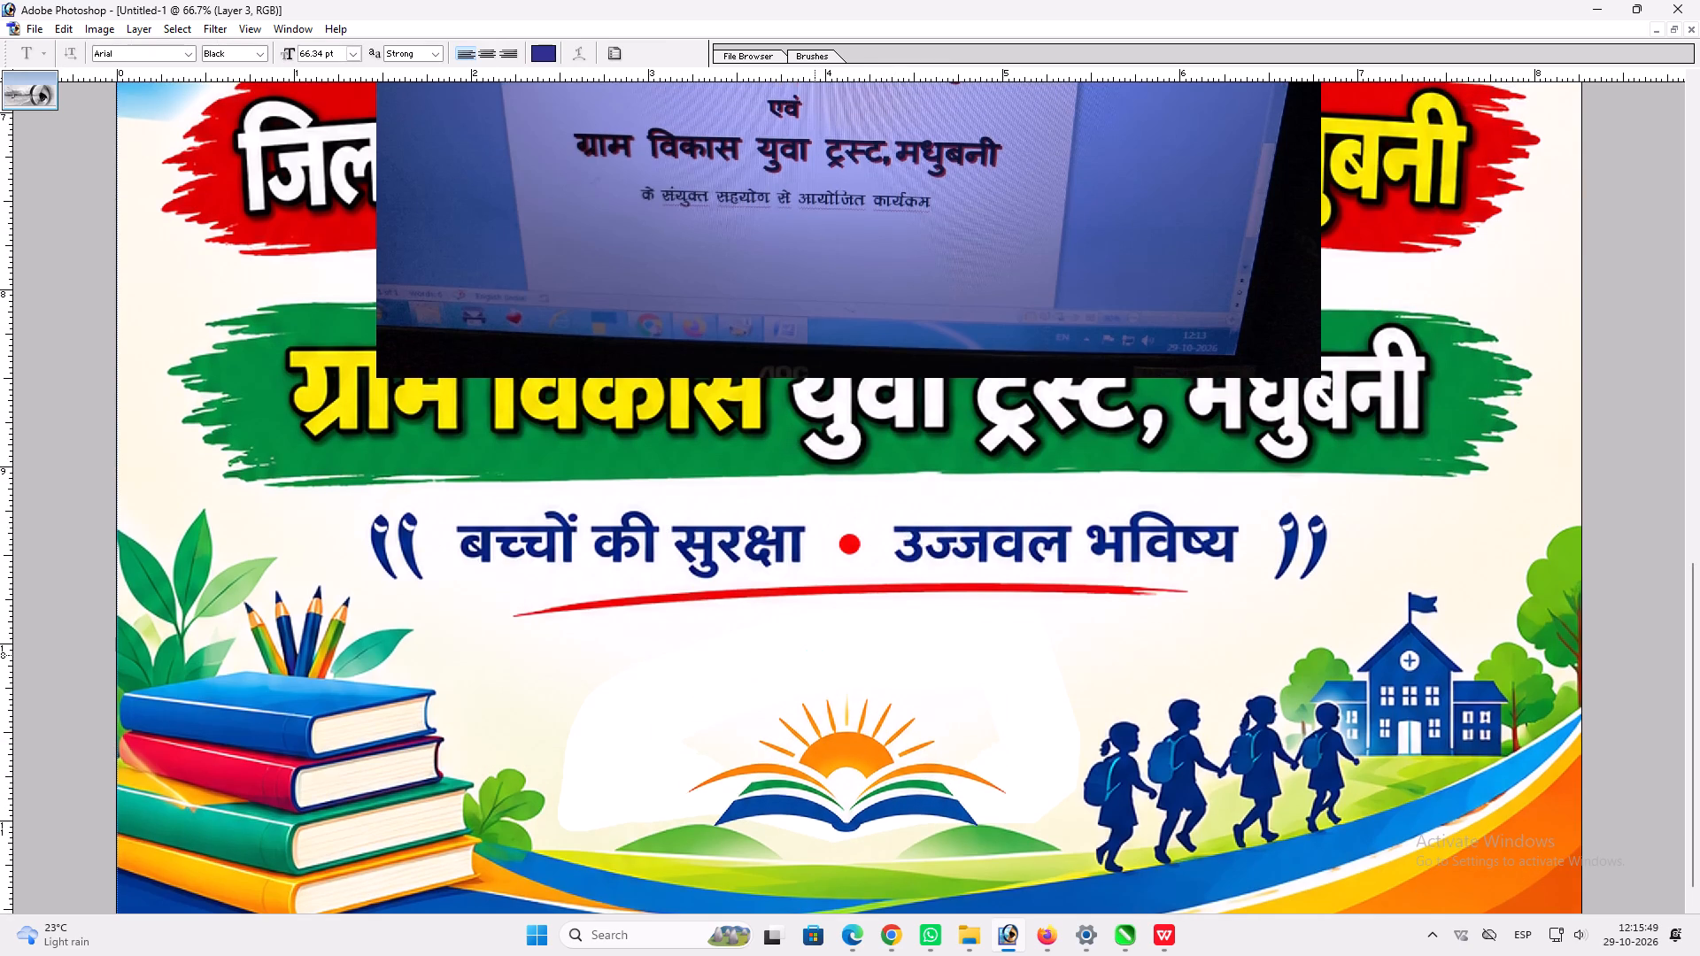
key(f)
key(ctrl+a)
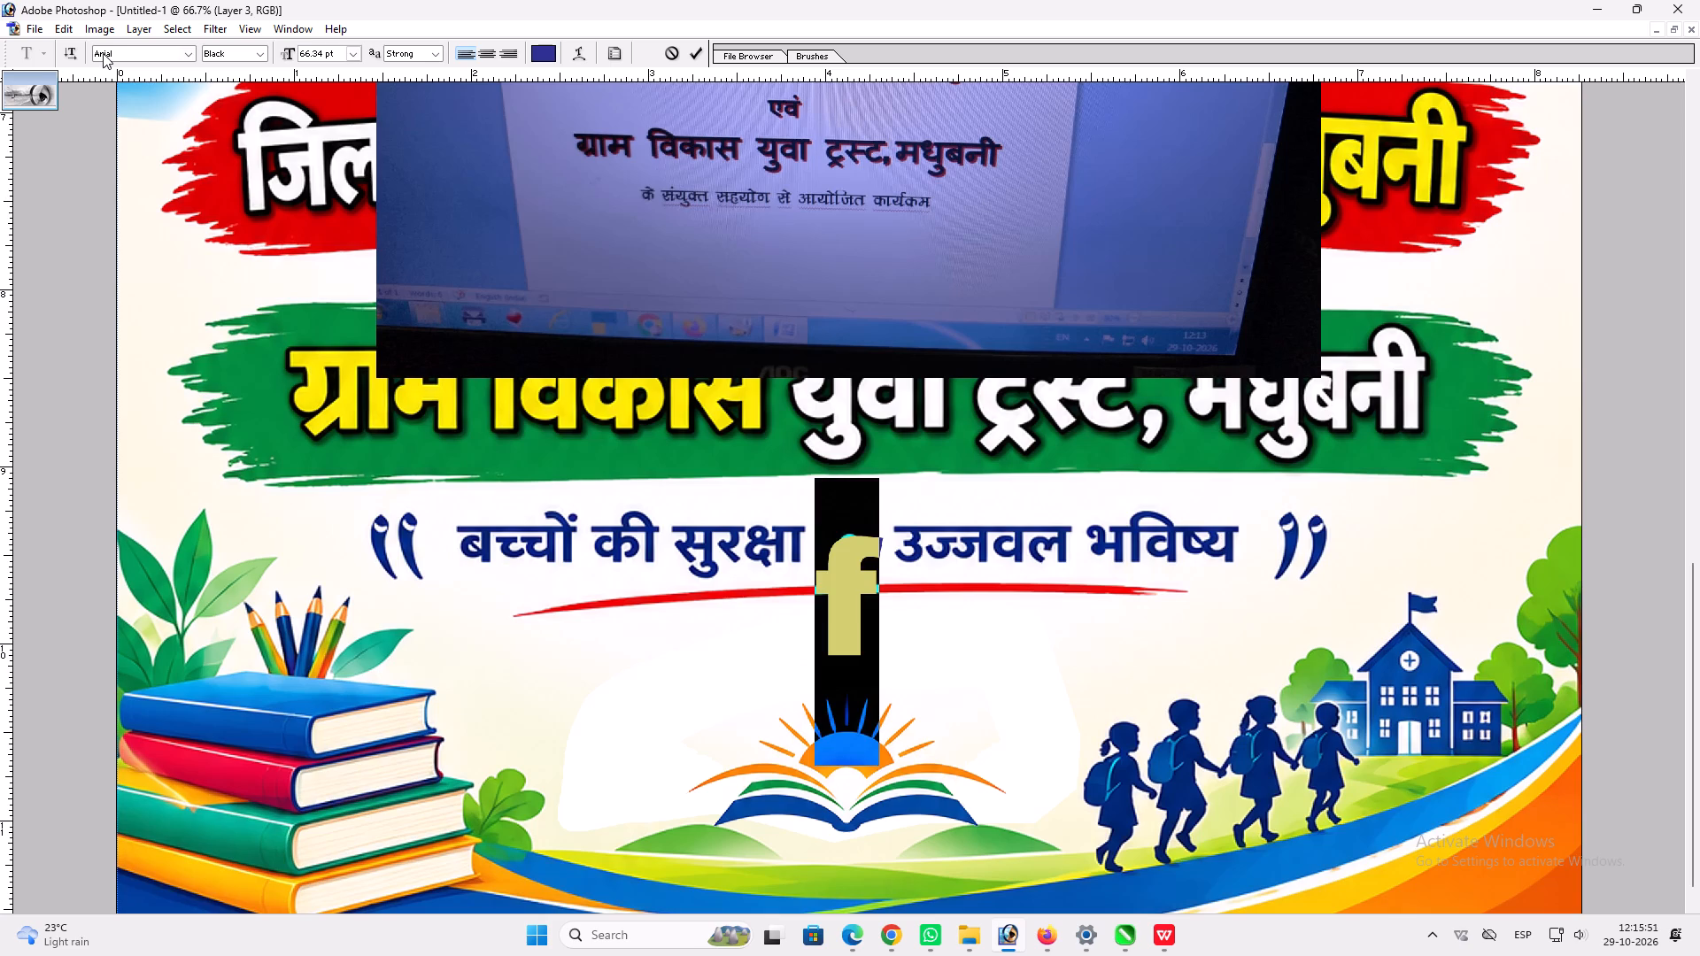
click(103, 53)
text(ra)
key(Down)
key(Down)
key(Down)
key(Down)
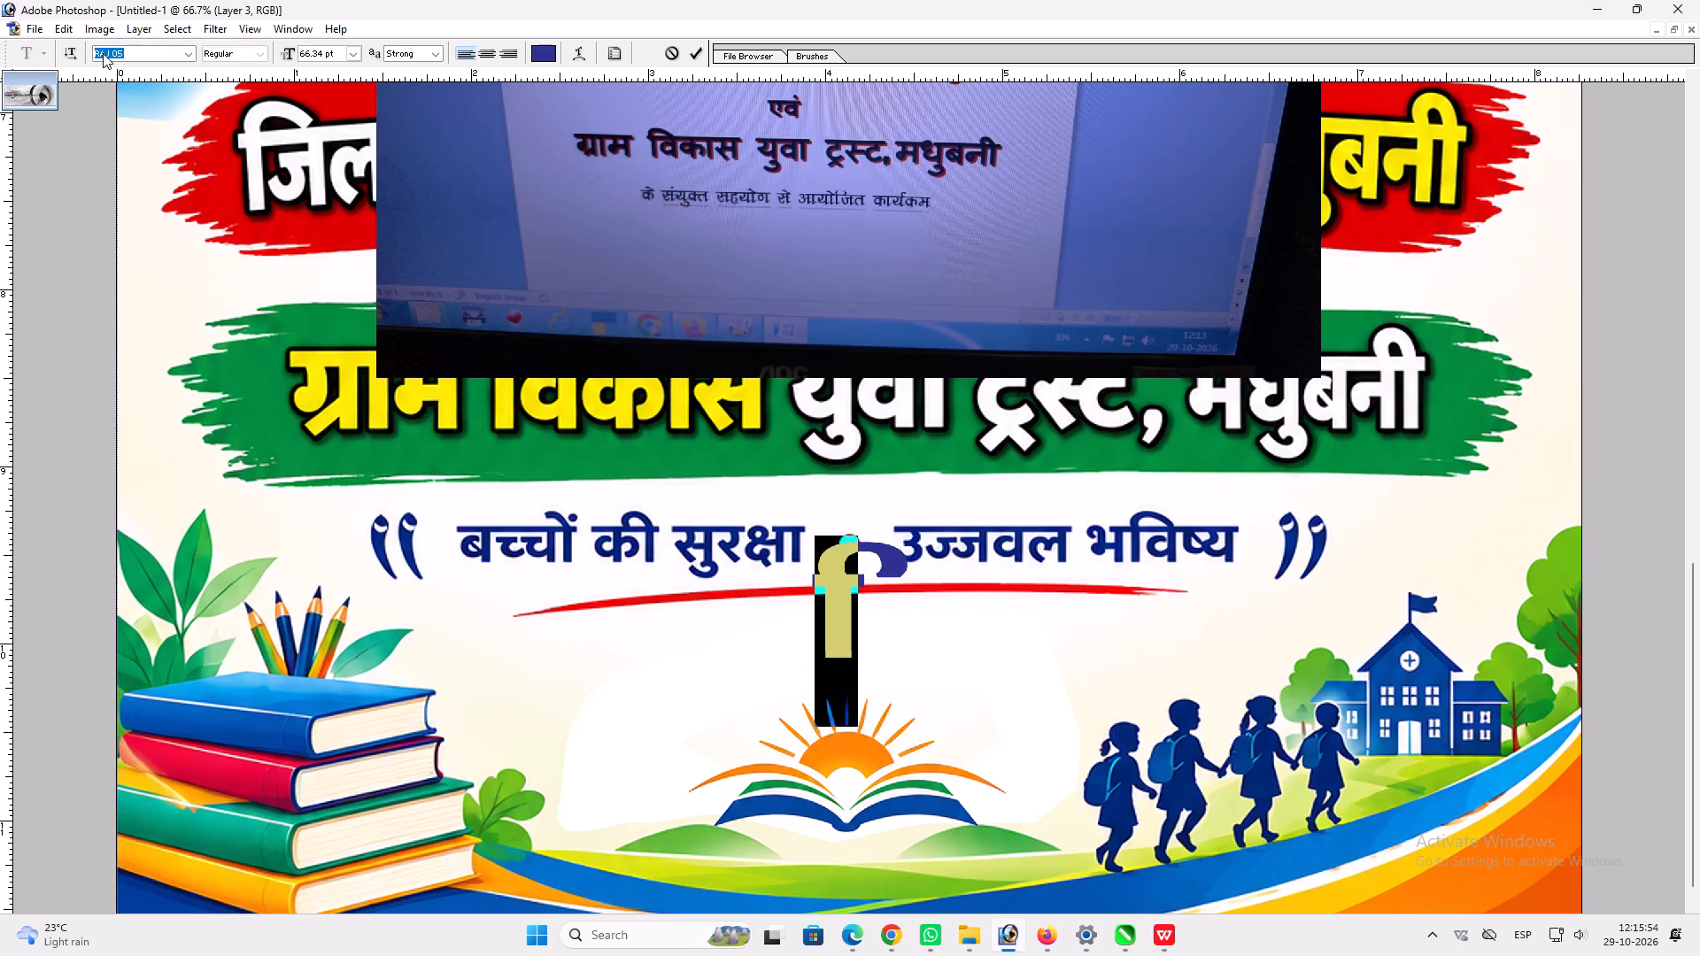
key(Down)
key(Down)
key(Return)
key(Return)
key(ctrl+t)
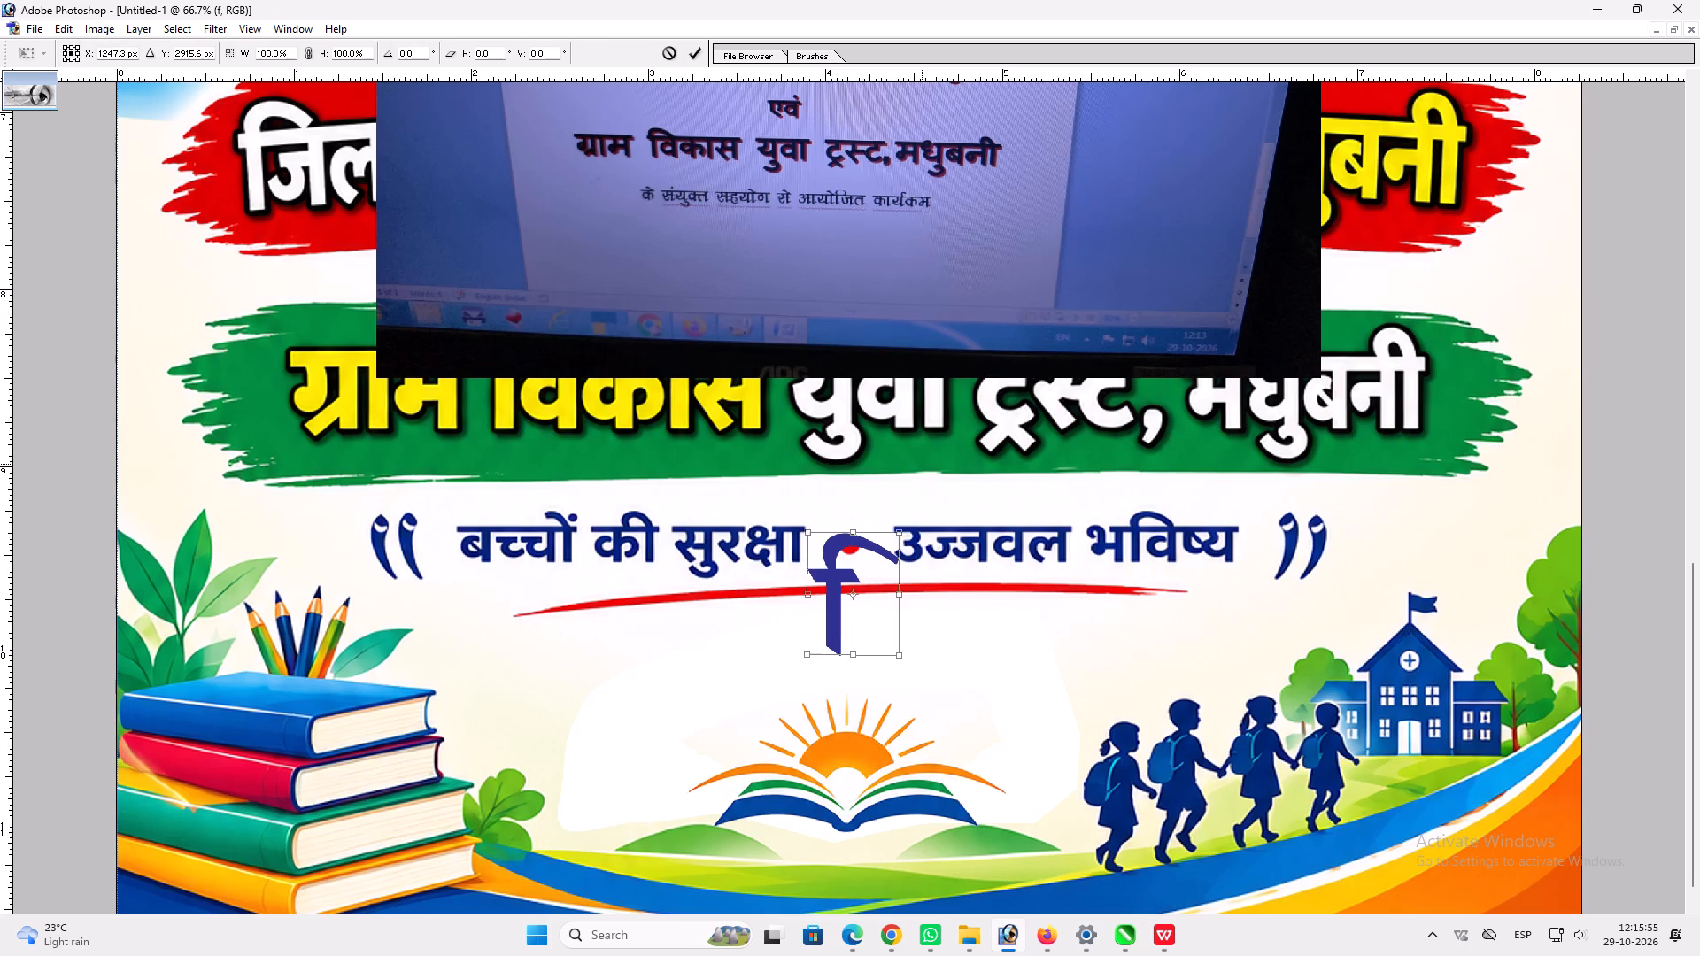
shift+drag(903, 527, 859, 569)
key(shift+Return)
Replace the placeholder letter with "के संयुक्त सहयोग से आयोजित कार्य", using English keyboard input for the Hindi font.
key(t)
drag(821, 616, 813, 619)
key(ctrl+a)
text(ds)
key(space)
text(lañd)
key(BackSpace)
key(q)
key(BackSpace)
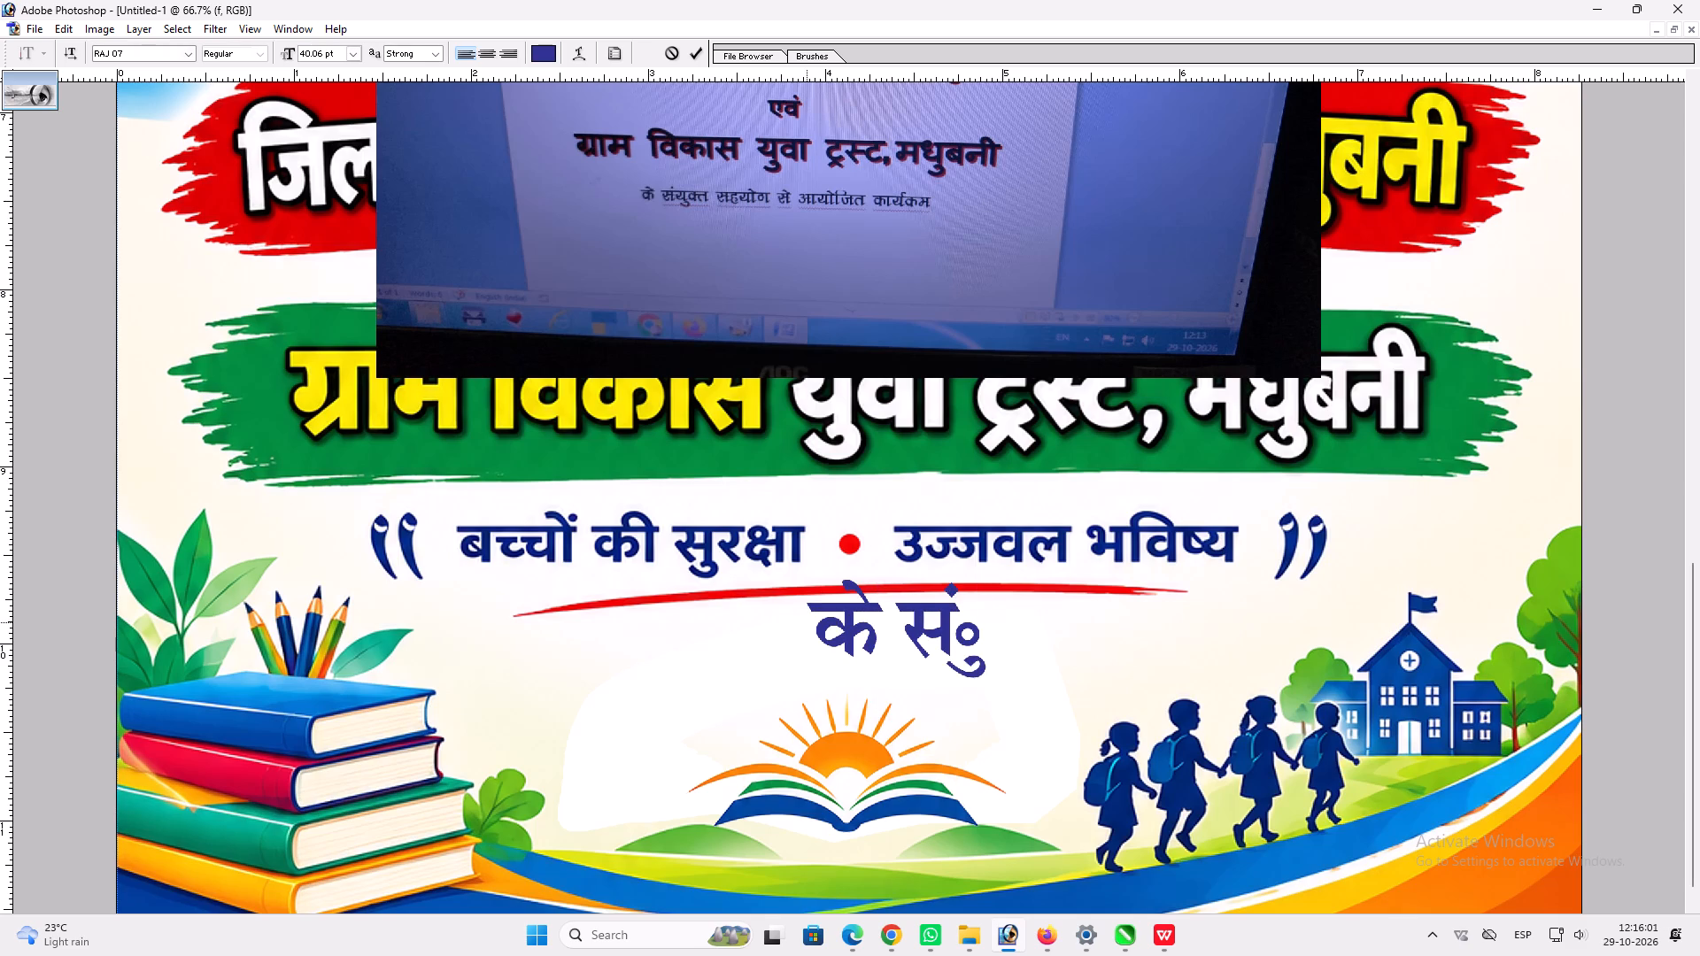
key(BackSpace)
click(1531, 944)
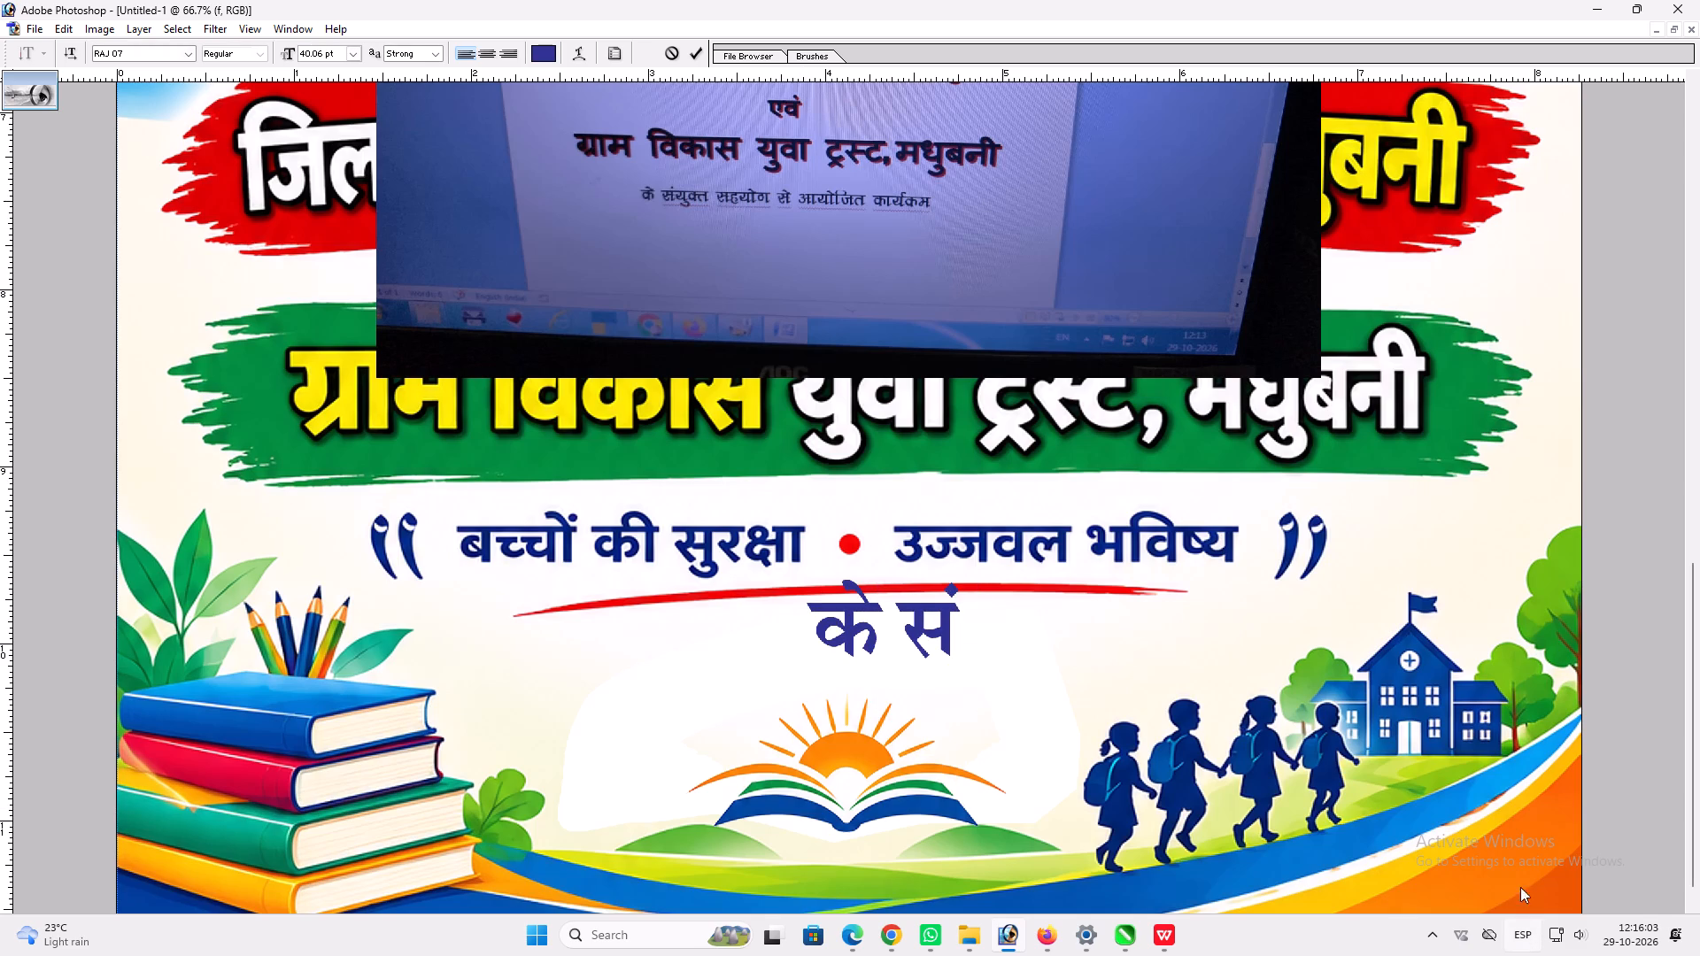
click(1439, 676)
text(;qDr)
key(space)
text(lg;ksx)
drag(1221, 758, 1210, 764)
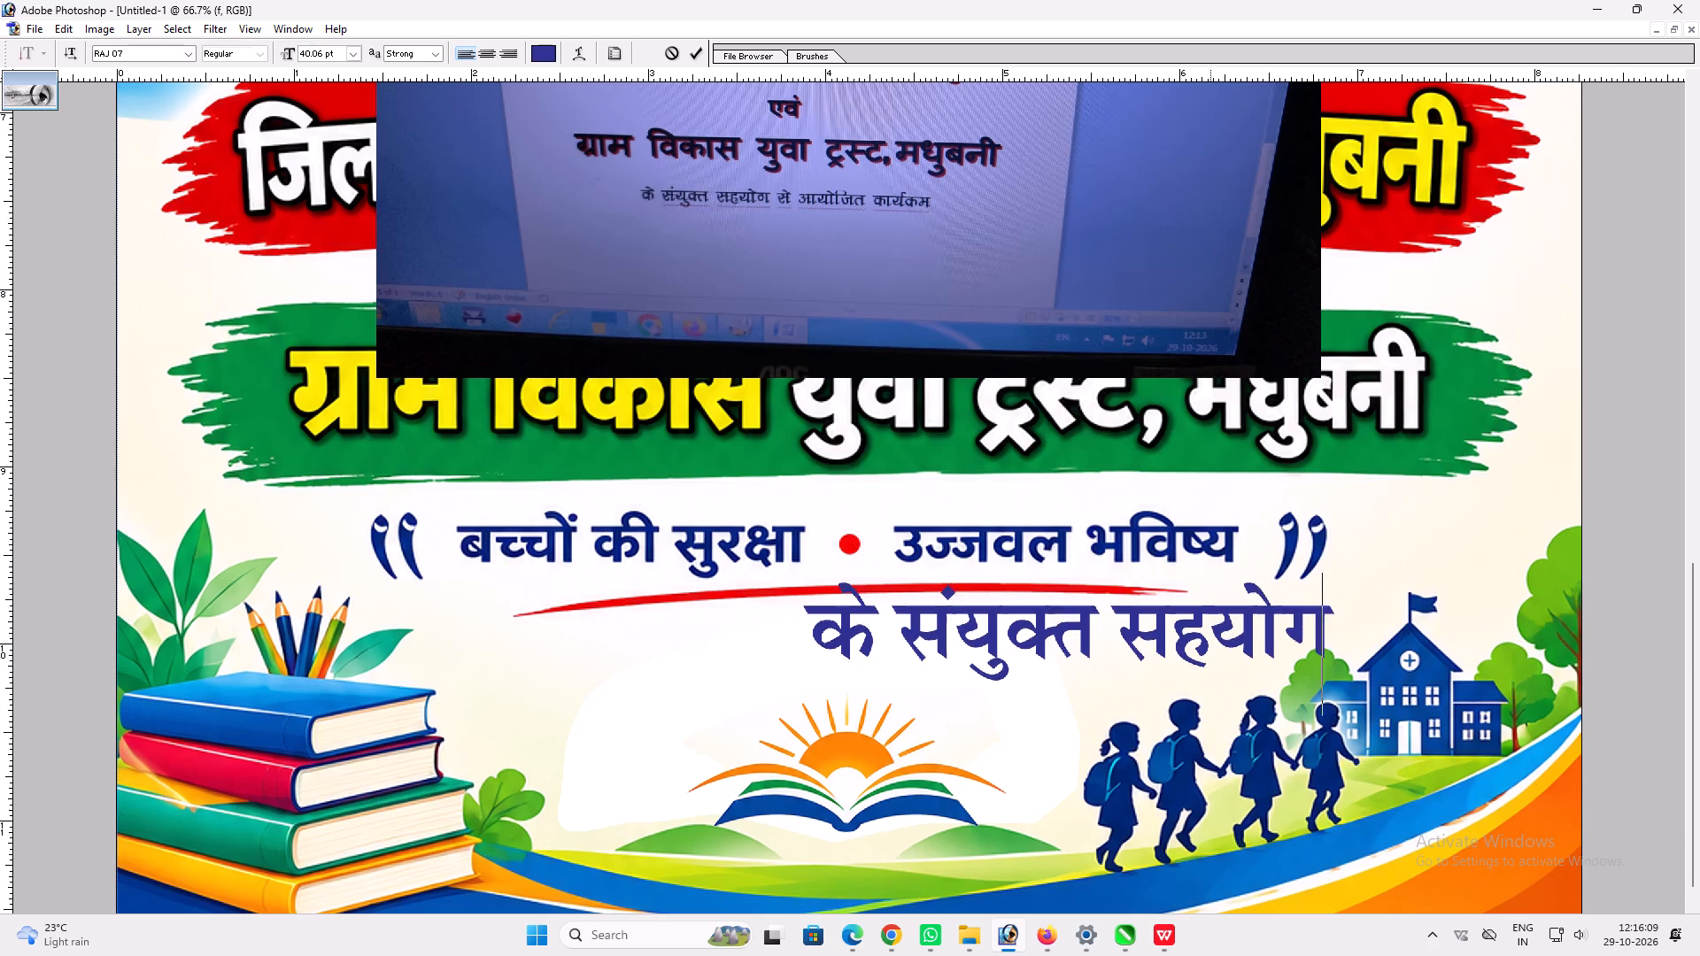
drag(1210, 764, 1007, 781)
key(space)
text(ls)
key(space)
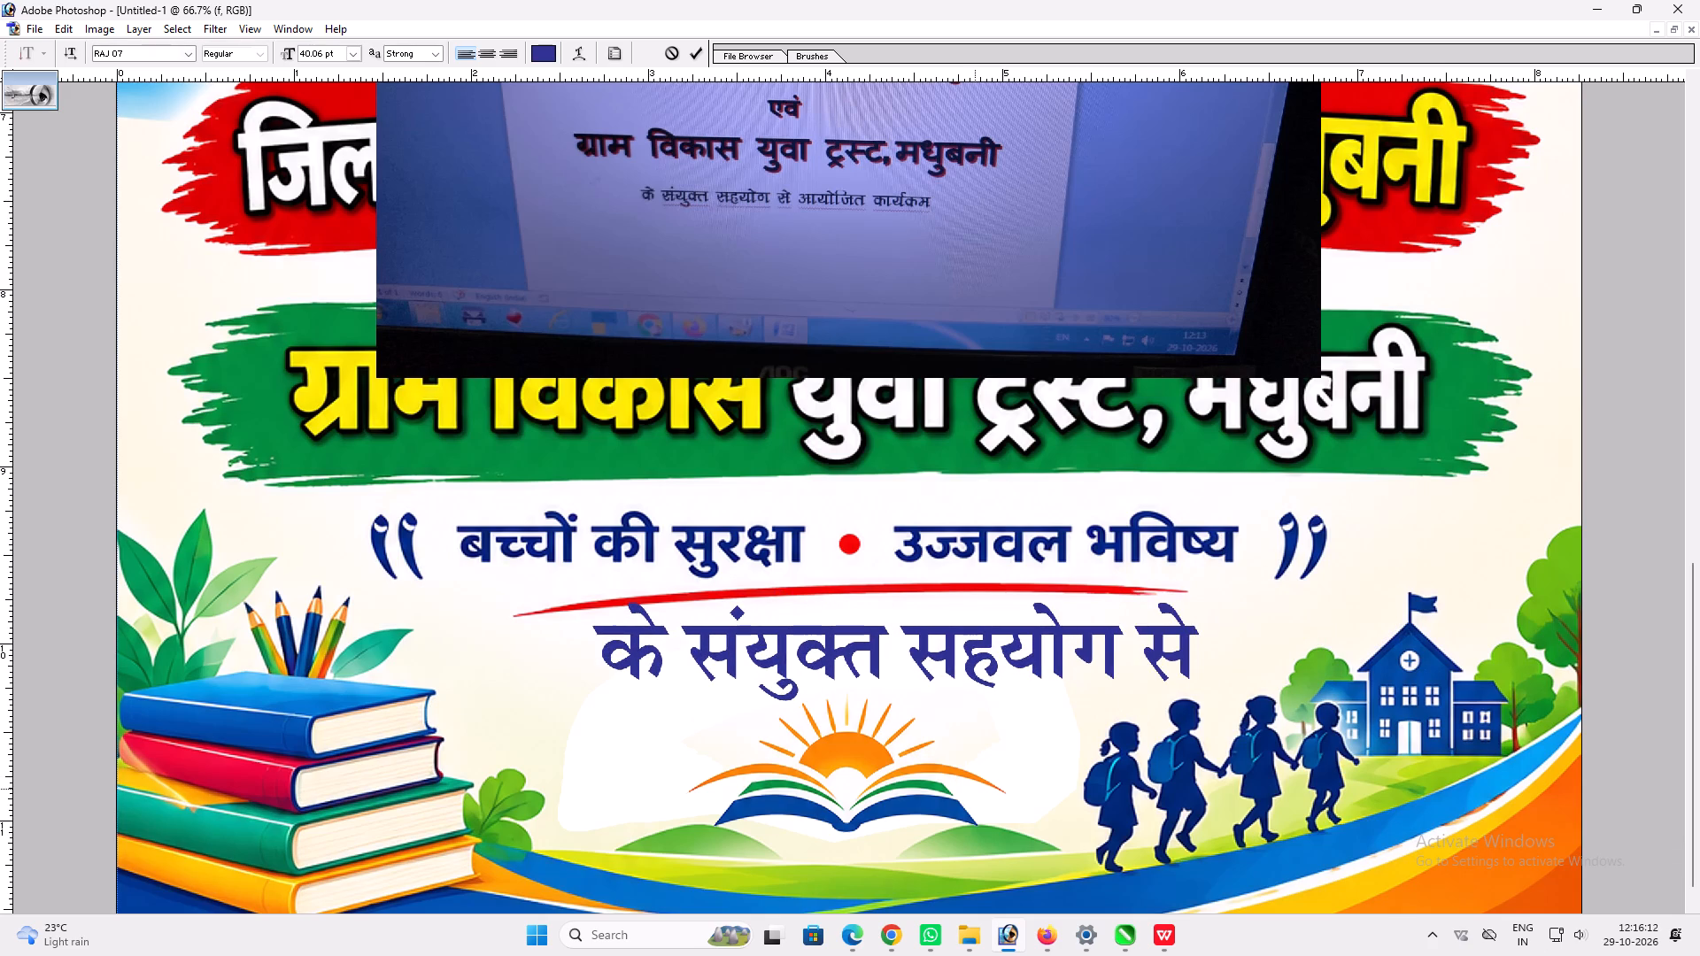
text(vk;kst)
key(BackSpace)
text(ft)
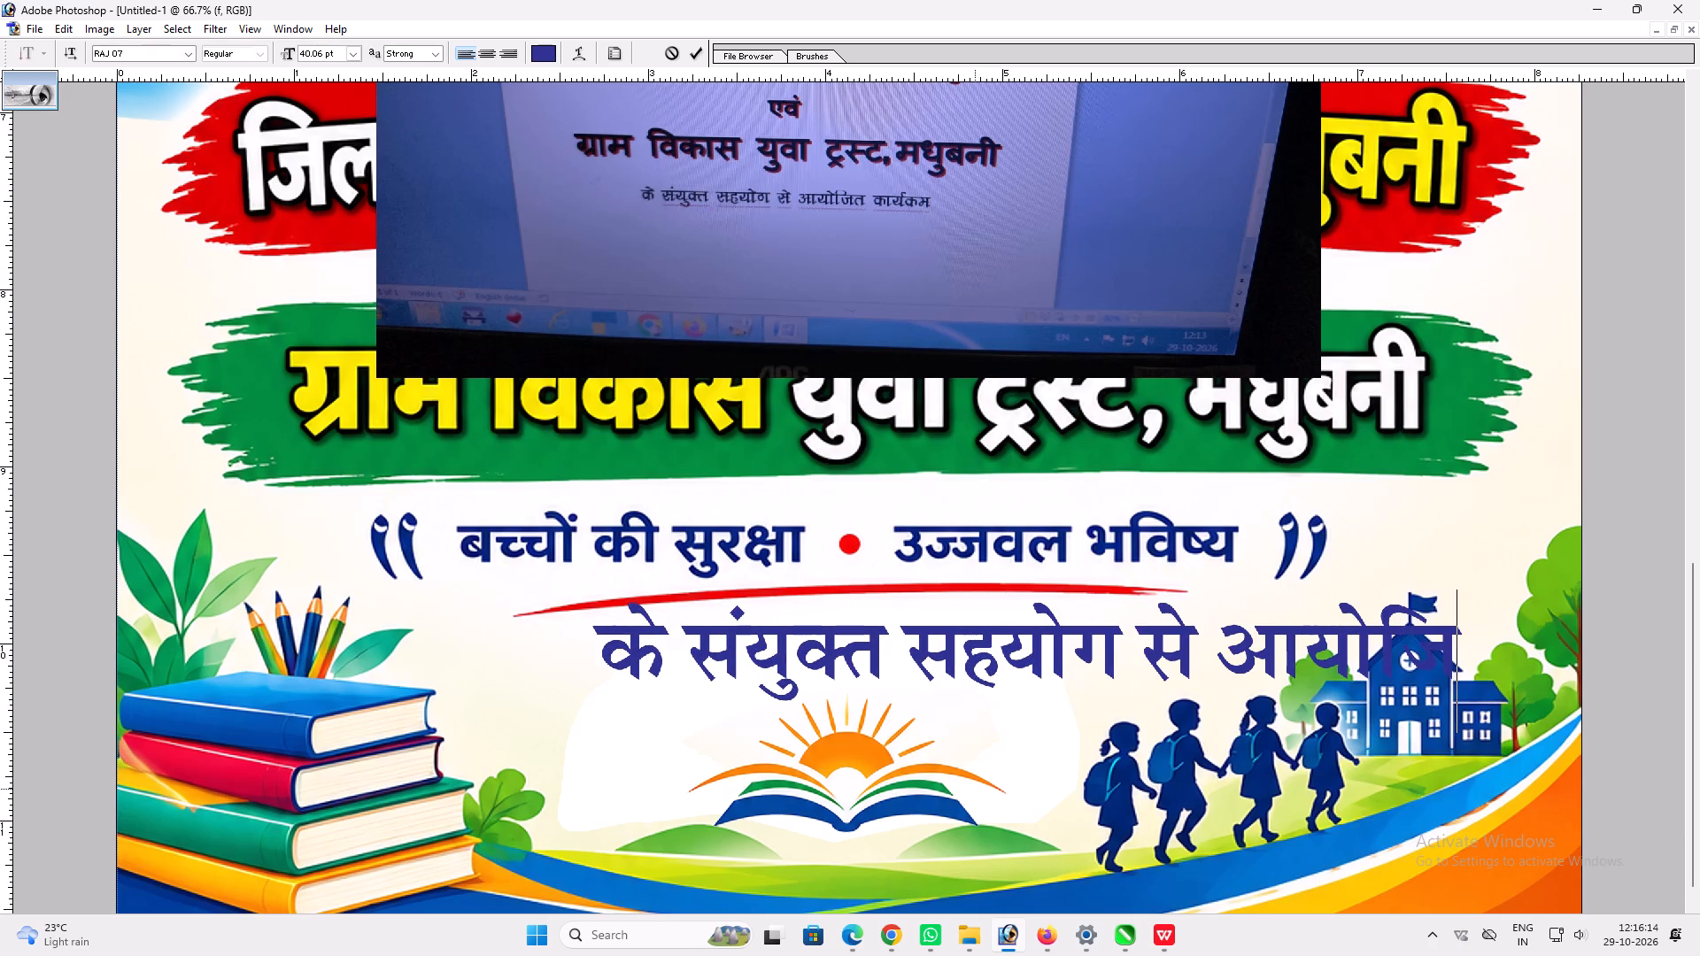
key(r)
key(space)
text(dk;Z)
key(Return)
Scale the text line down to about 19.5 pt and place it between the red underline and the emblem.
key(ctrl+t)
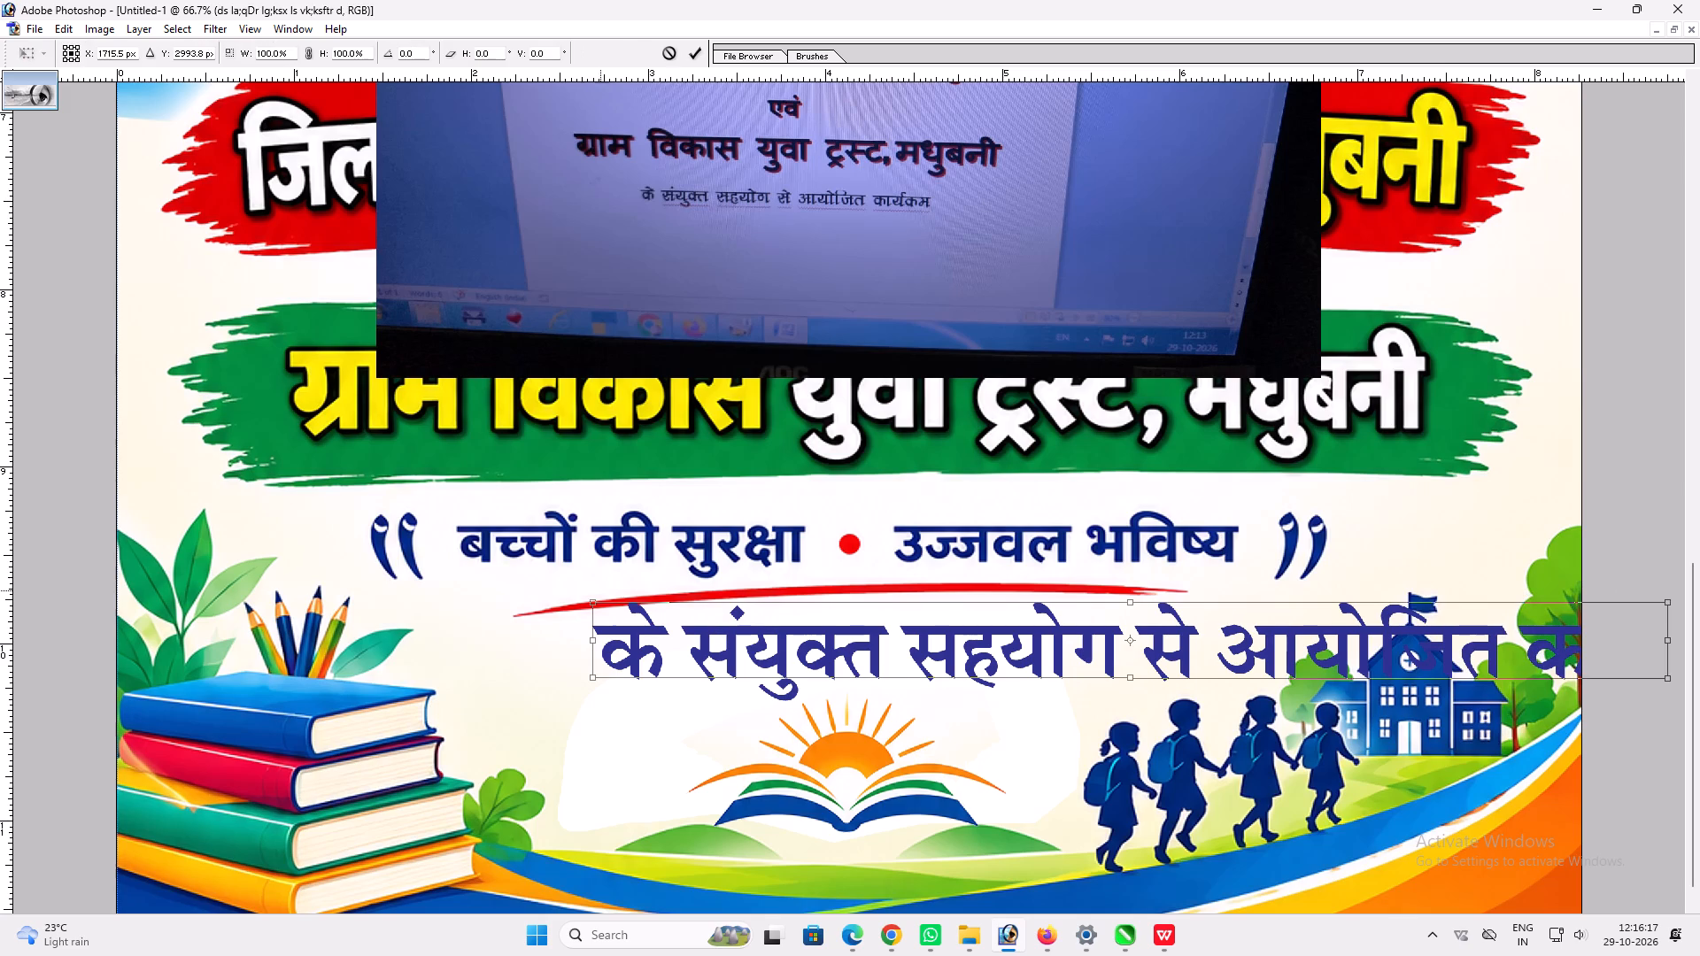
alt+shift+drag(590, 602, 864, 624)
key(shift+Return)
key(v)
drag(1063, 661, 893, 674)
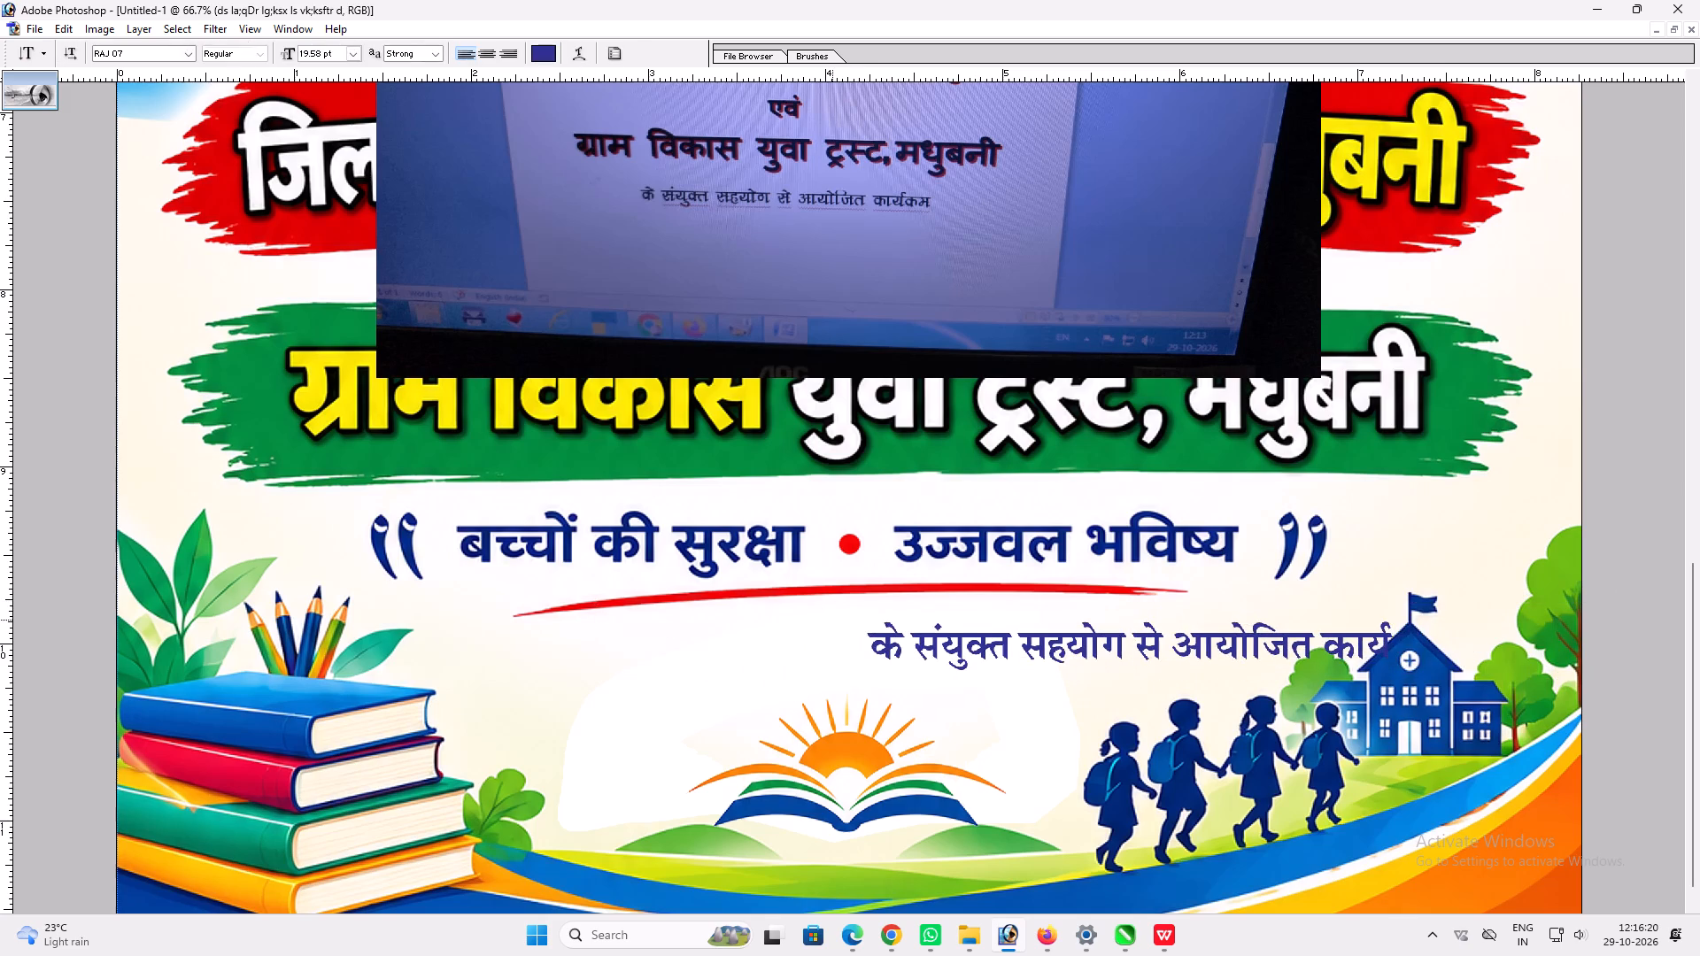
drag(893, 674, 754, 661)
Add "क्रम" at the end of the text line so that its last word reads कार्यक्रम.
key(t)
click(1049, 651)
key(End)
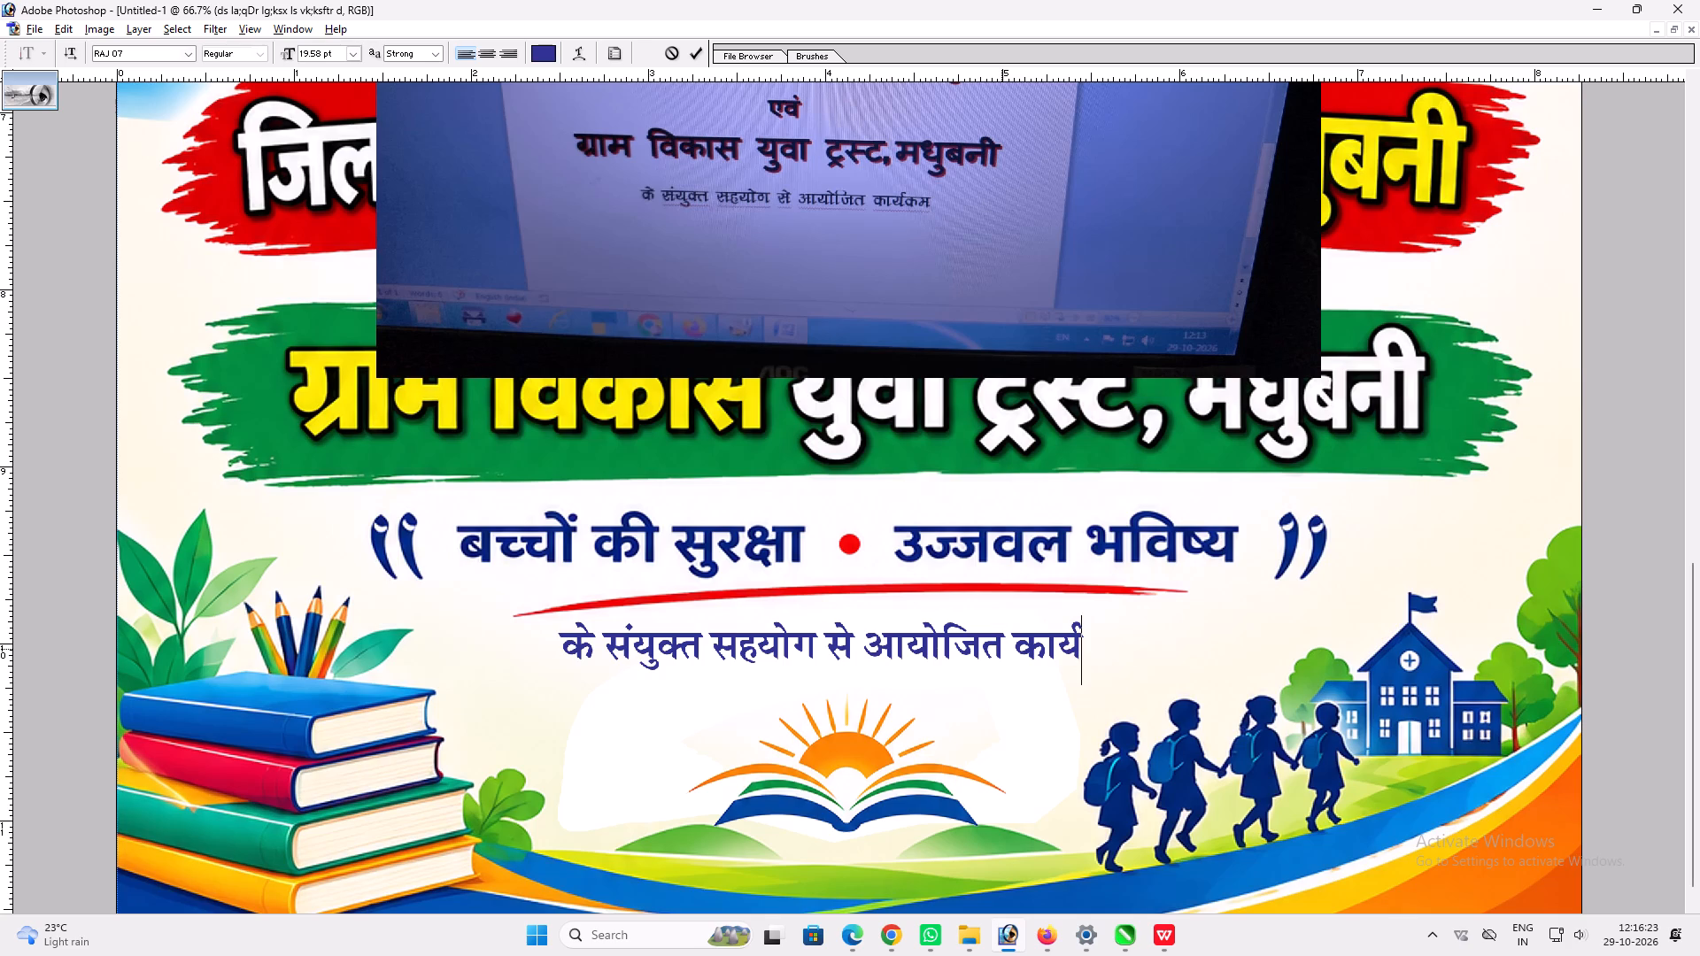
key(alt+0)
key(alt+2)
key(alt+1)
key(alt+6)
key(e)
key(Return)
Apply a blue Color Overlay to the text line with C 100, M 60, Y 0, K 0.
key(v)
key(alt+l)
key(alt+y)
key(n)
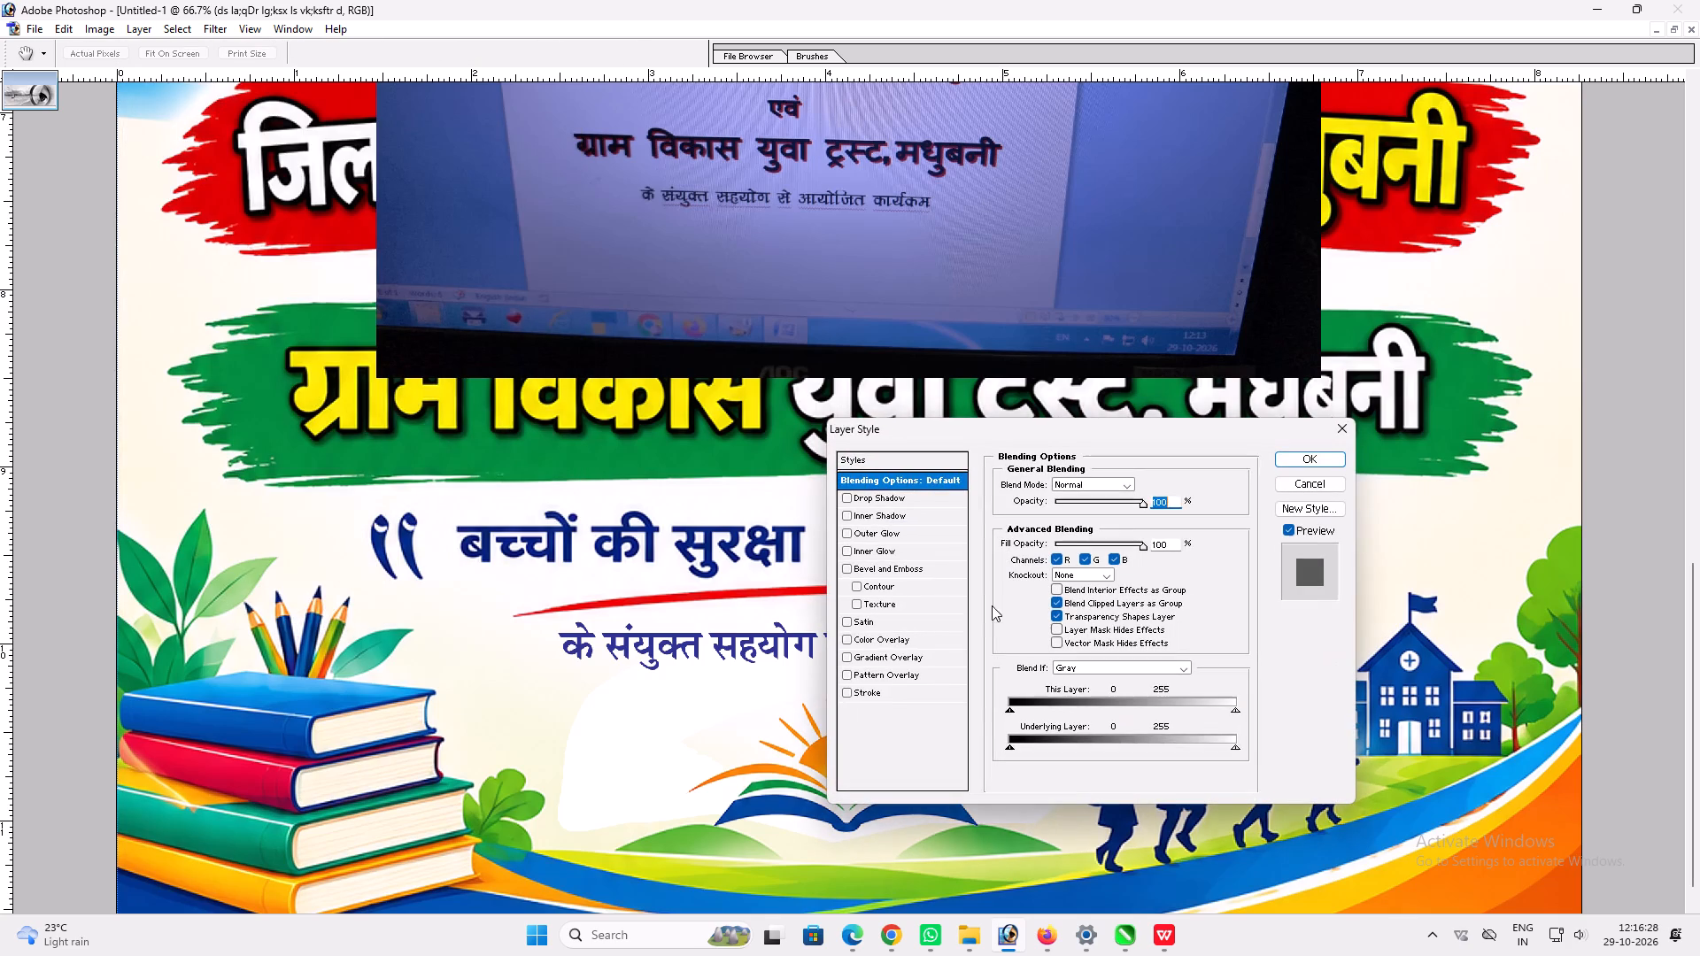
click(938, 644)
click(1148, 484)
text(100)
key(Tab)
key(6)
key(shift+Tab)
key(shift+Tab)
key(shift+Tab)
key(Tab)
key(Tab)
key(Tab)
key(Tab)
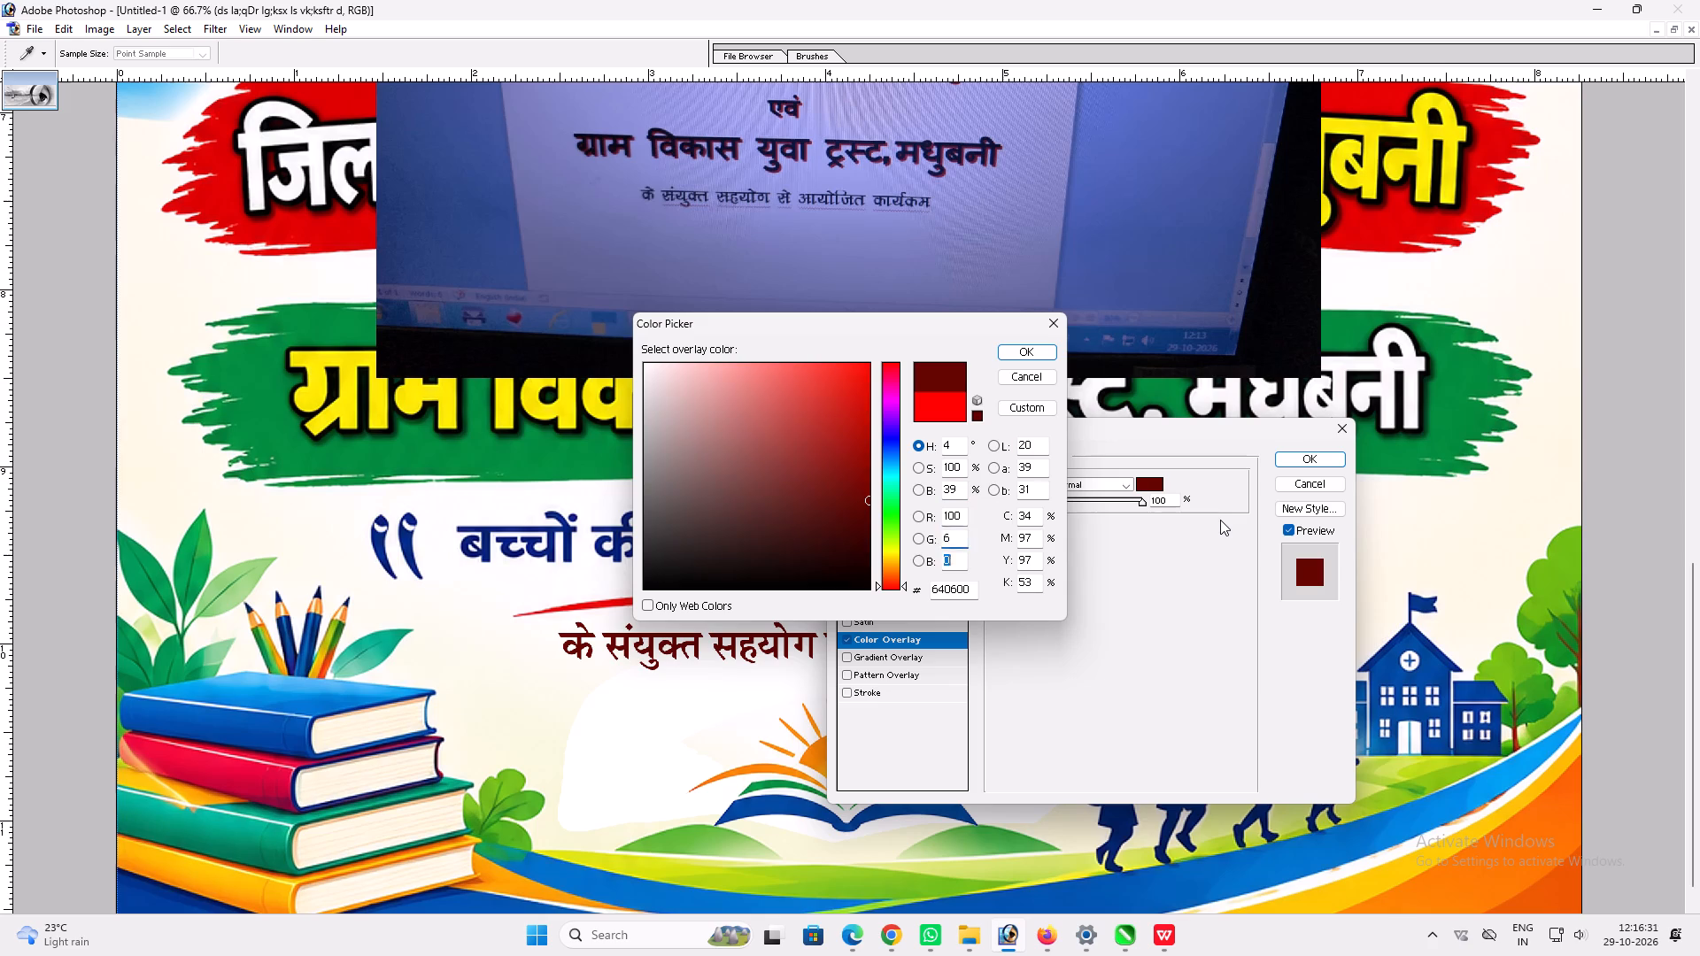
key(Tab)
key(Tab)
key(Tab)
key(Tab)
key(Tab)
key(1)
key(shift+Tab)
text(100)
key(Tab)
key(6)
key(0)
key(Tab)
key(0)
key(Tab)
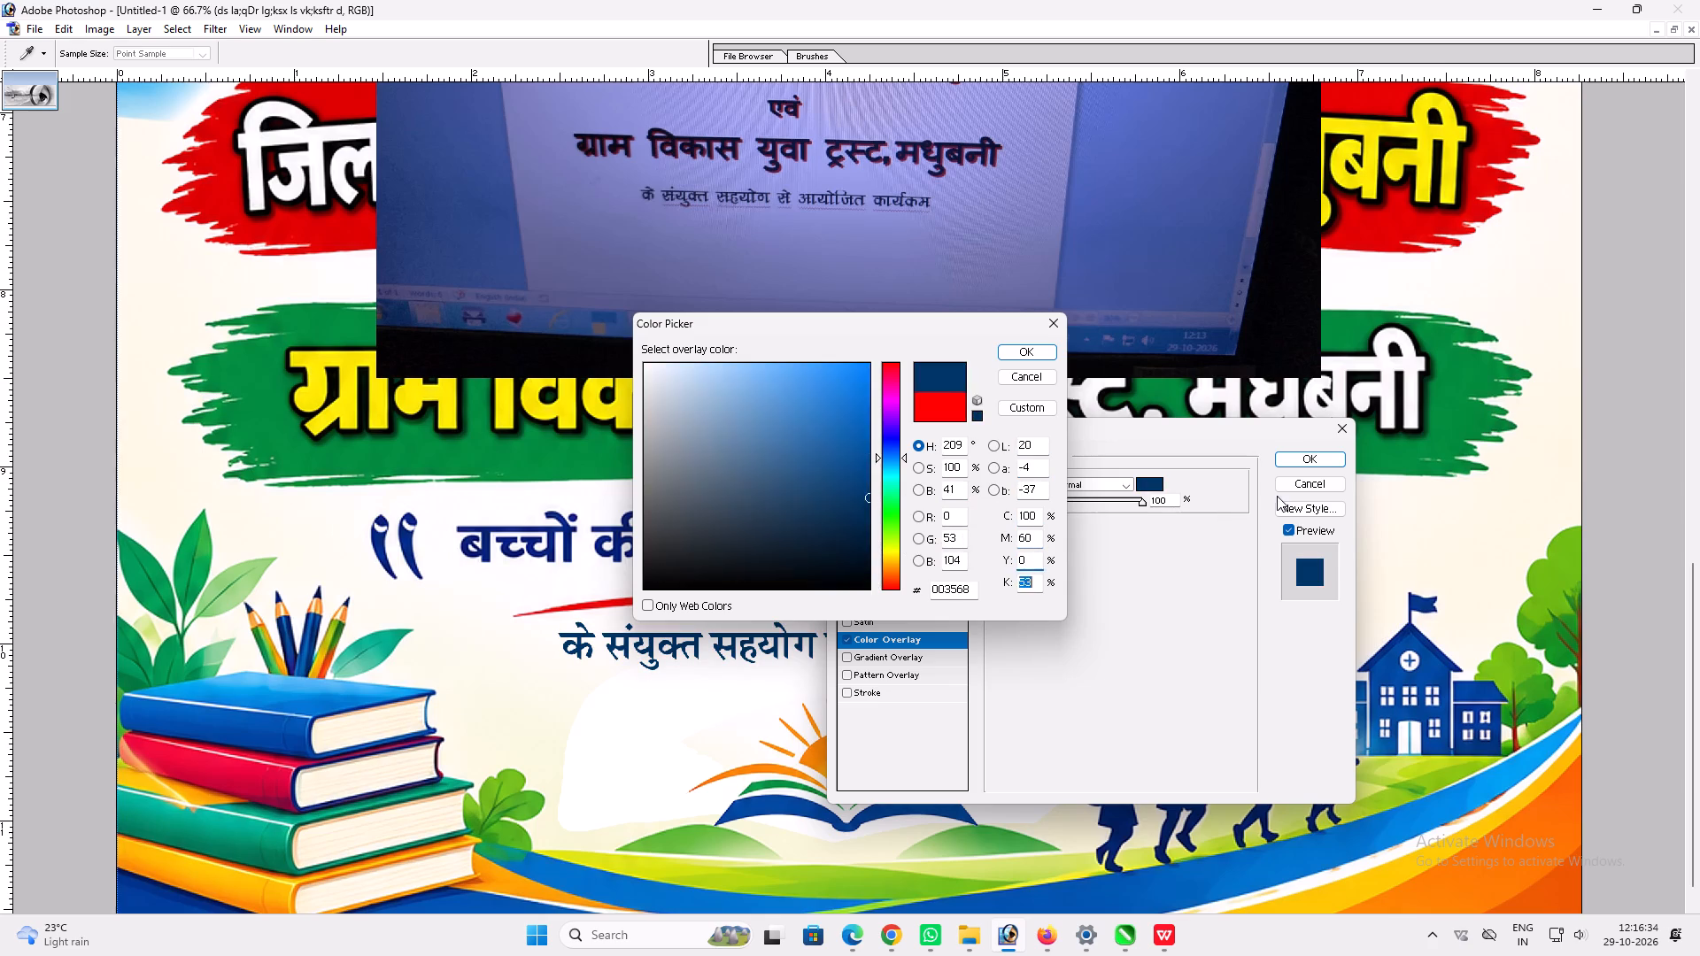
key(0)
key(Return)
key(Return)
Enlarge the blue text line slightly about its centre and shift it a little lower under the red underline.
key(v)
key(ctrl+t)
alt+shift+drag(1137, 661, 1158, 657)
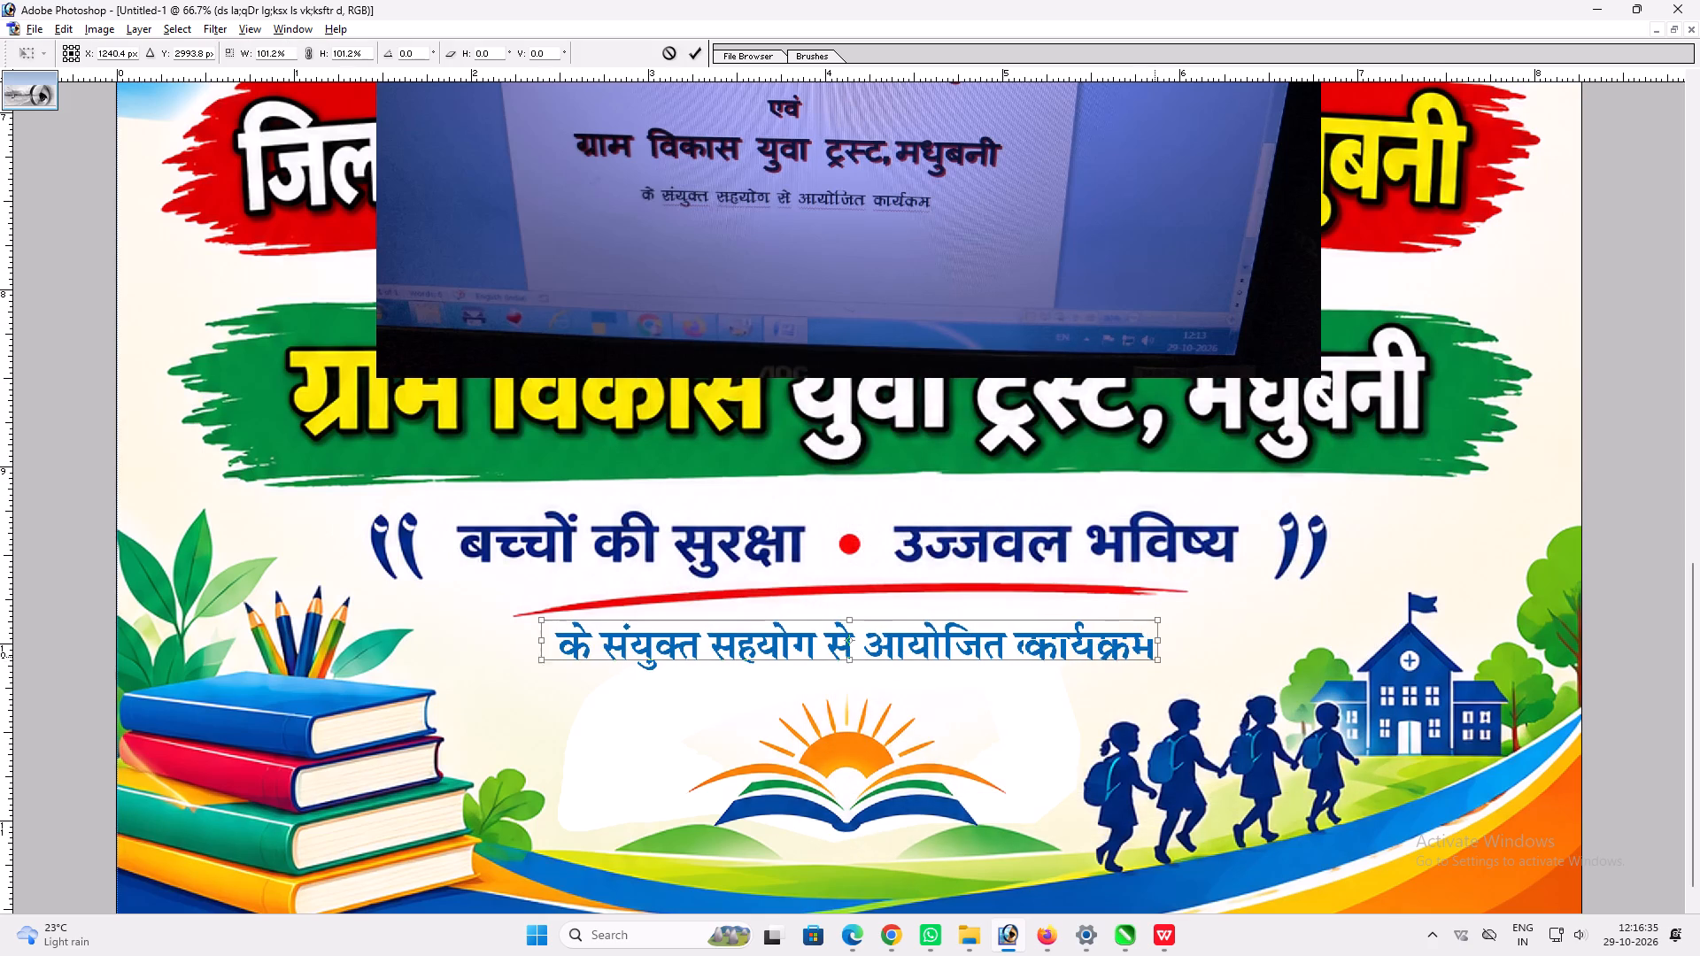
alt+shift+drag(1158, 657, 1162, 655)
key(Return)
key(v)
key(v)
drag(1148, 664, 1157, 670)
Send the reference photo of the computer screen that covers the cover artwork to the back of the layer stack.
key(space)
right_click(1101, 653)
drag(1122, 655, 1131, 655)
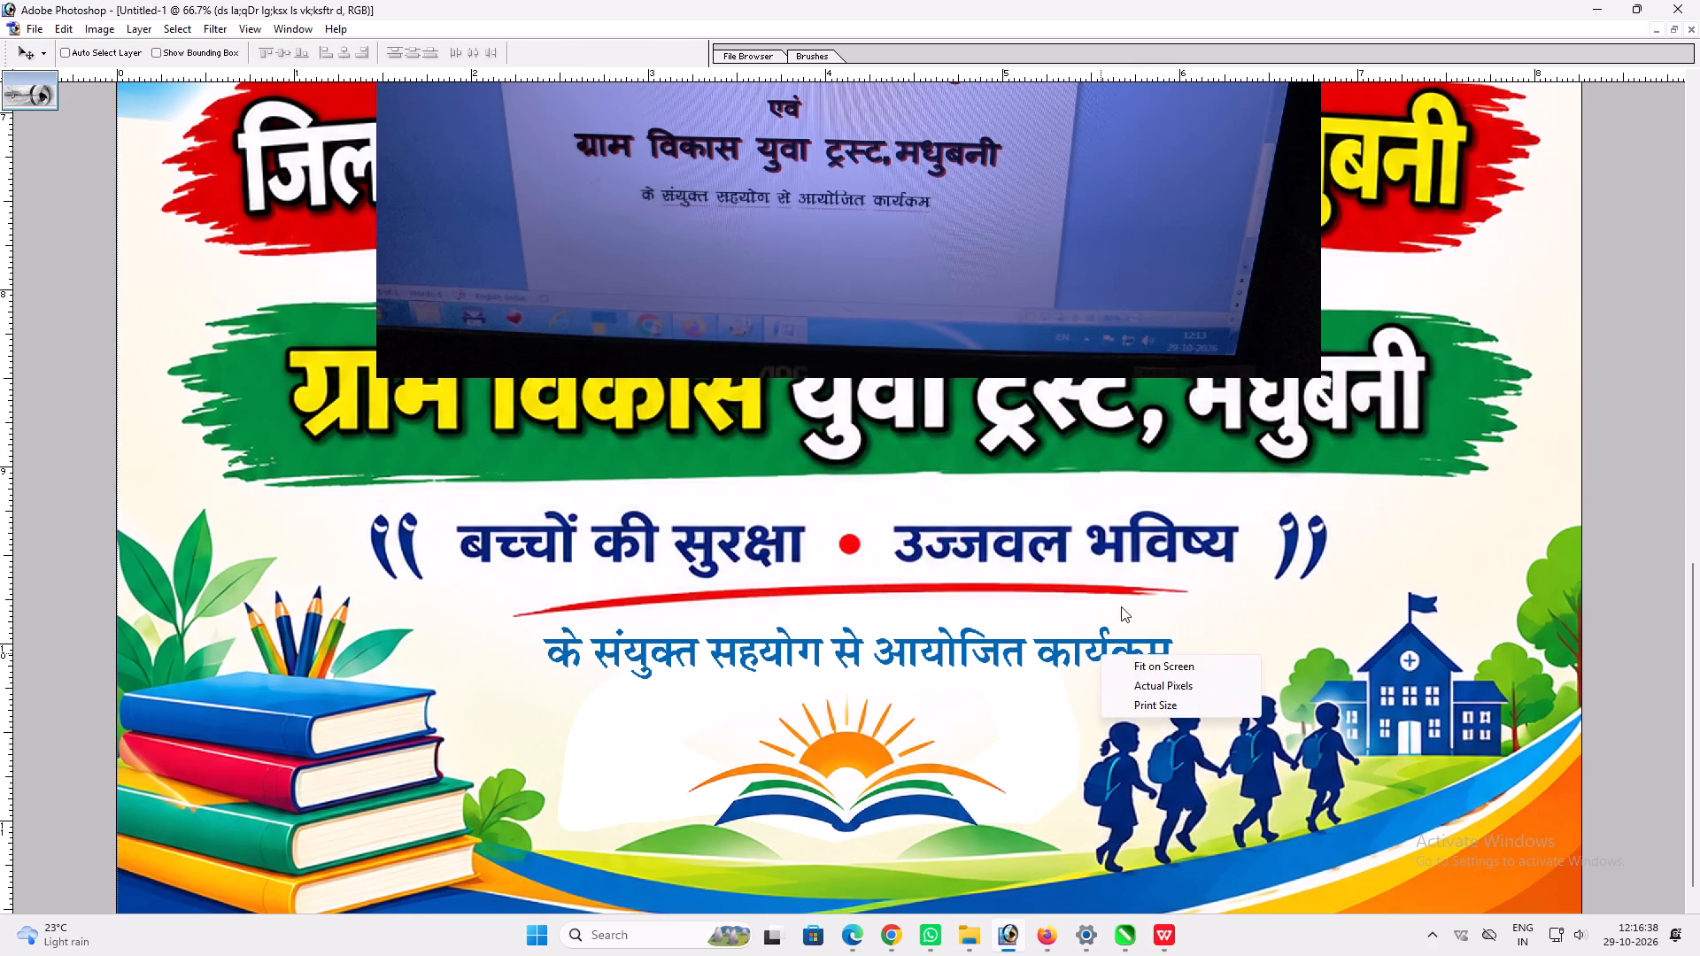
key(v)
click(1119, 667)
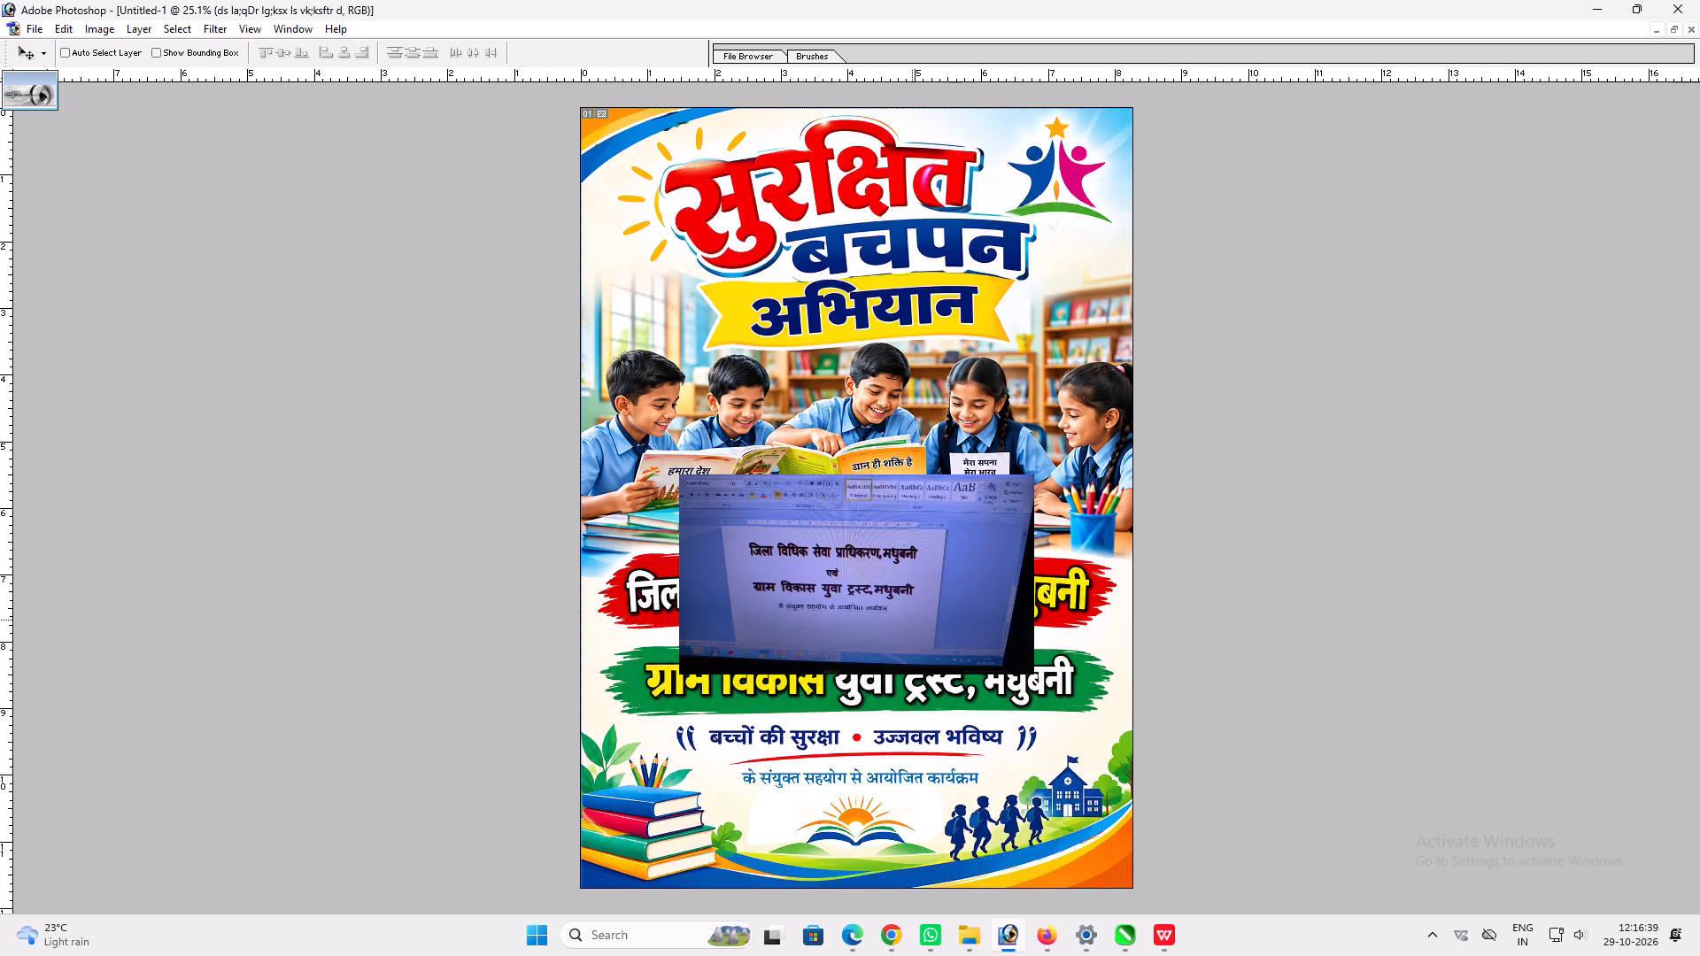
ctrl+click(912, 620)
key(ctrl+shift+bracketleft)
Save the cover as an uncompressed layered TIFF named Book Late in the 29.10.2026 folder.
key(ctrl+shift+s)
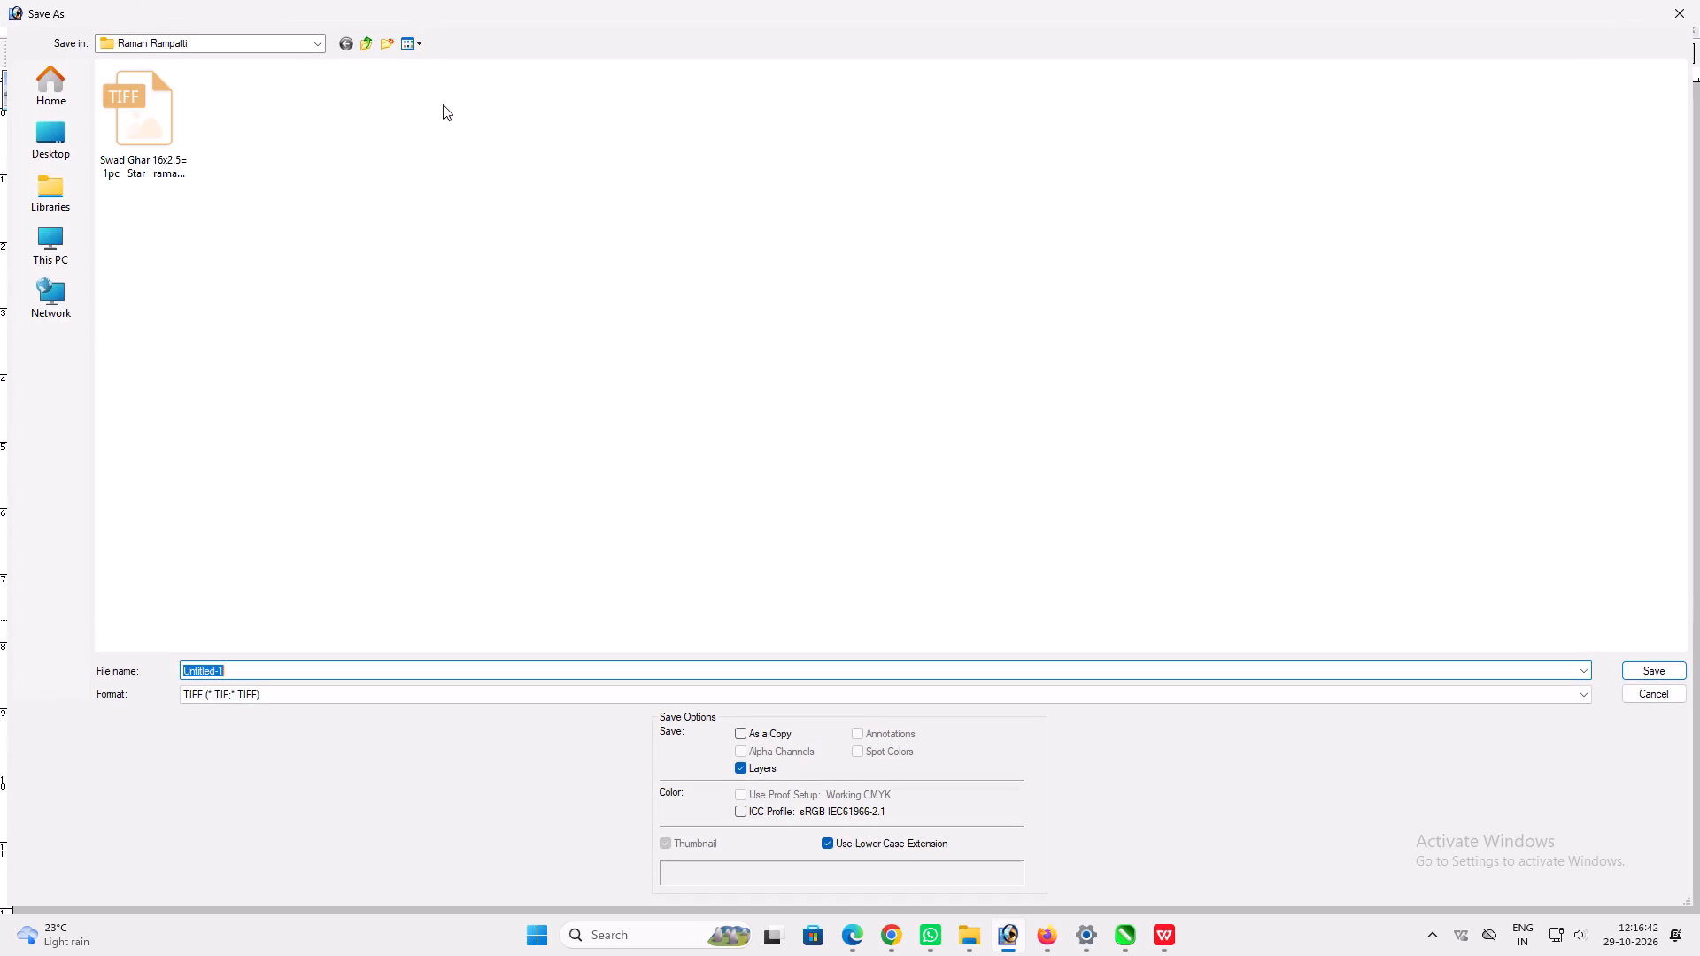
click(375, 38)
click(274, 666)
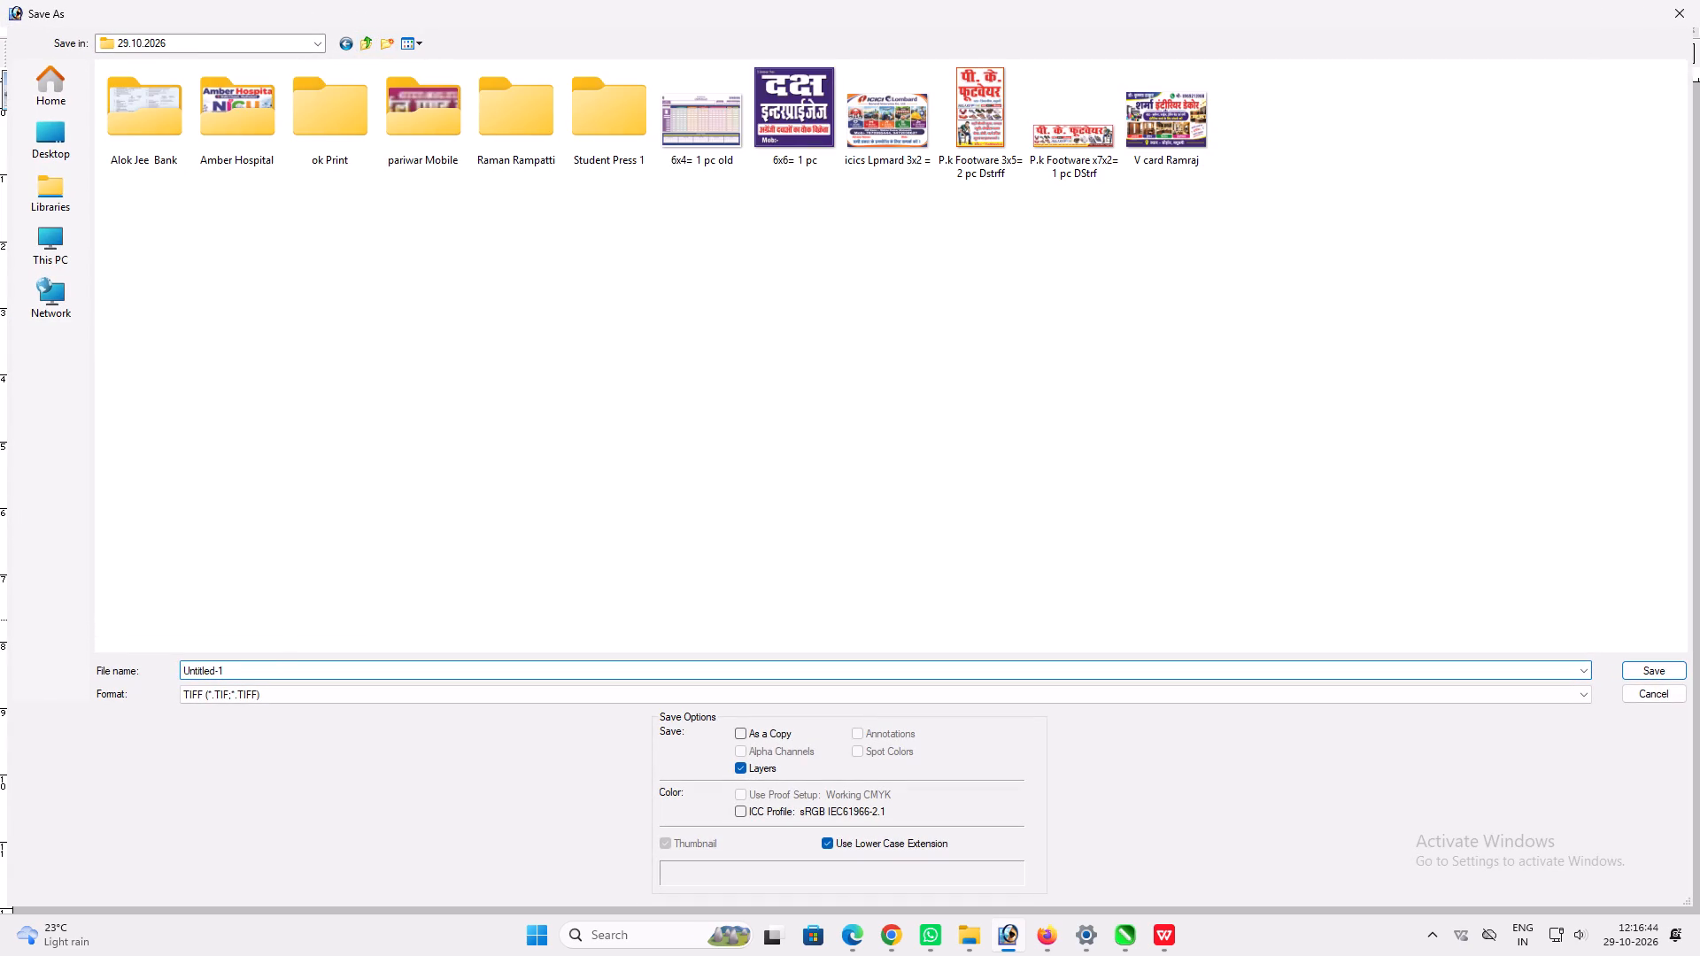
click(272, 667)
key(ctrl+a)
text(Book Le)
key(BackSpace)
text(ate)
key(space)
key(Return)
key(Return)
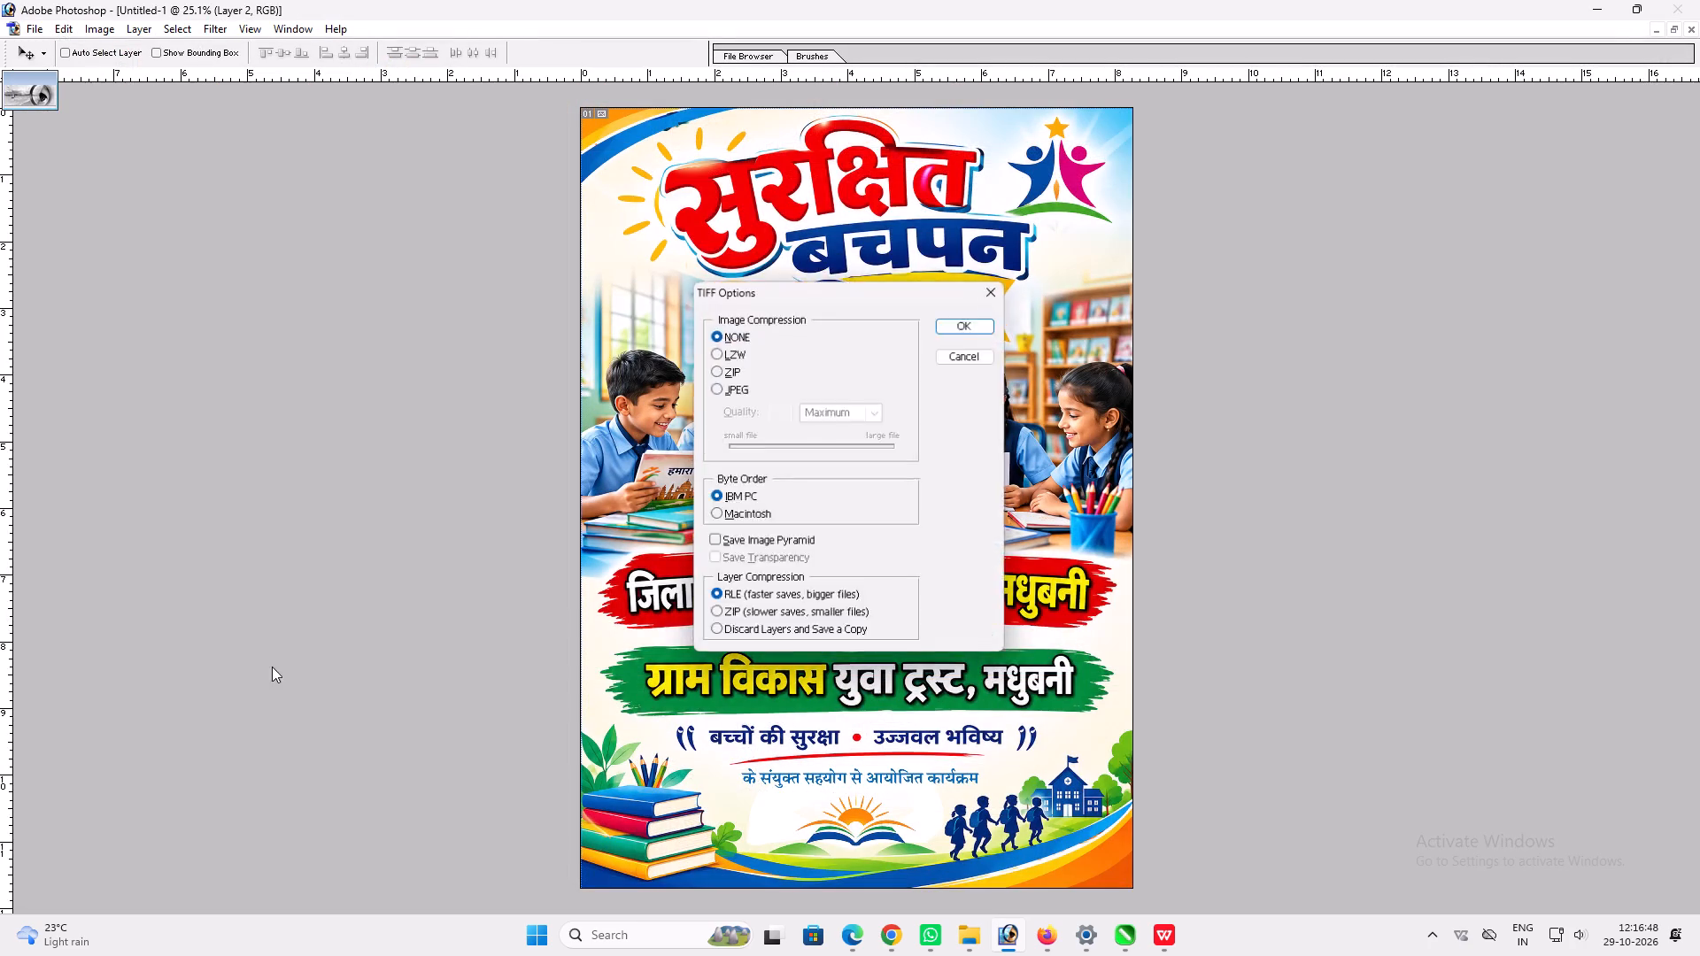
key(Return)
Save a JPEG copy of the Book Late cover in the same folder, keeping the suggested name and quality options.
key(ctrl+shift+s)
key(Tab)
key(j)
key(Return)
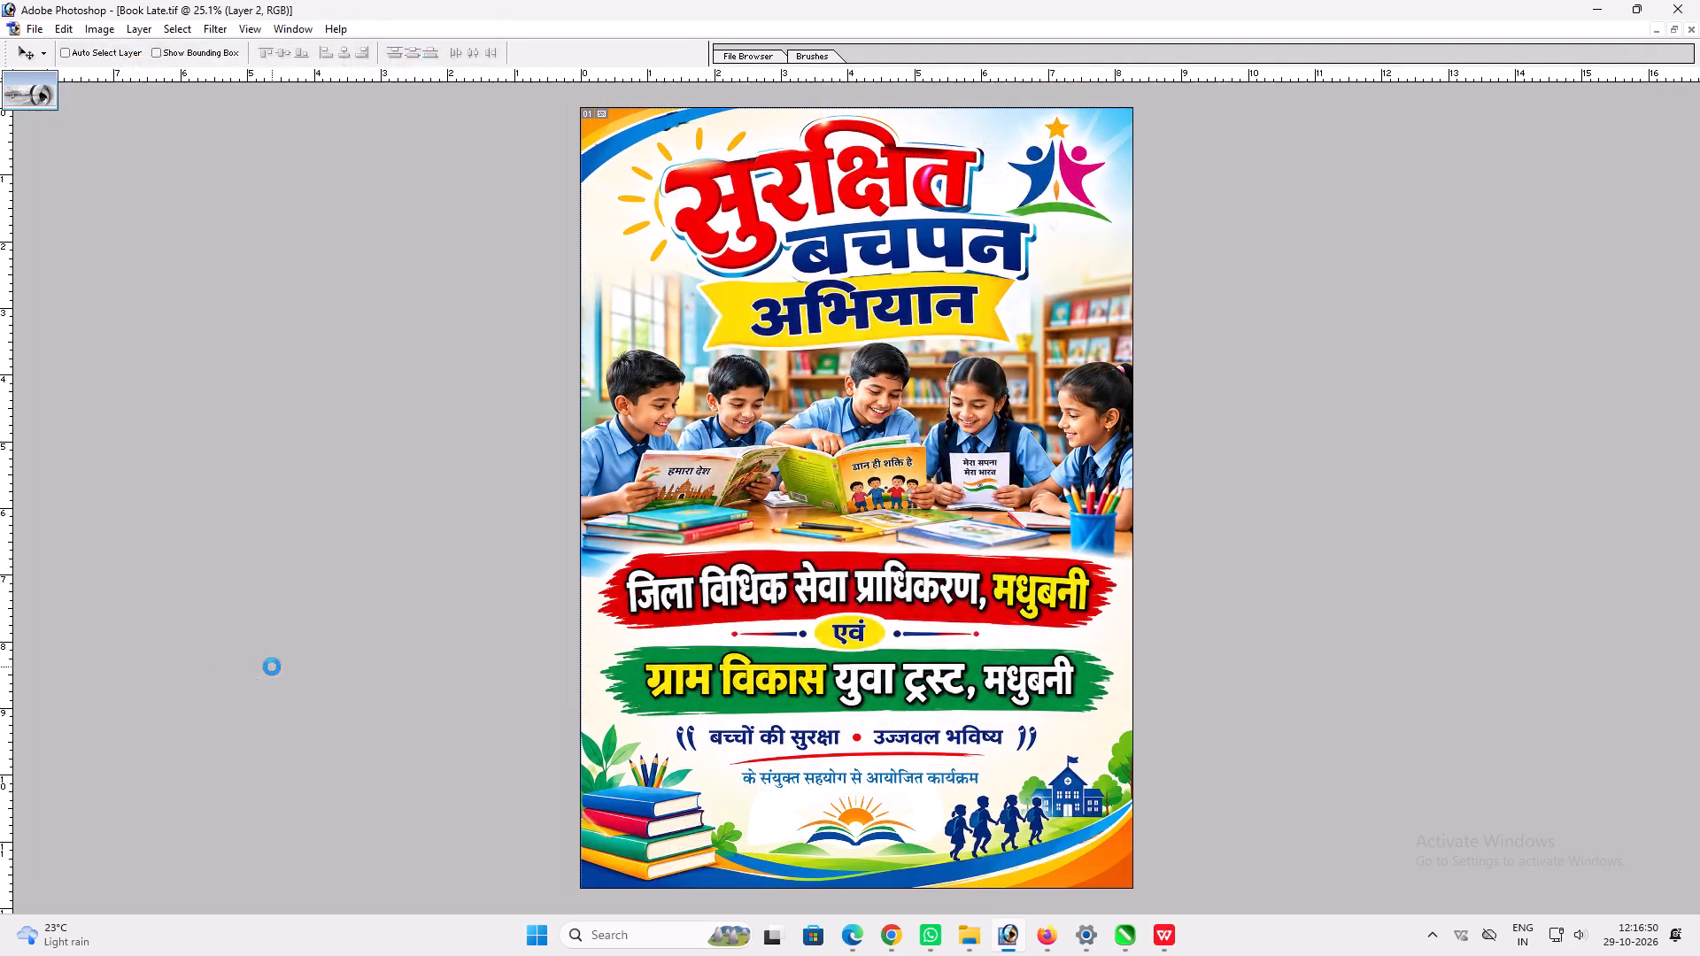
key(Return)
key(Return)
key(Return)
Bring up the Open dialog to choose a file from the 29.10.2026 folder.
key(ctrl+o)
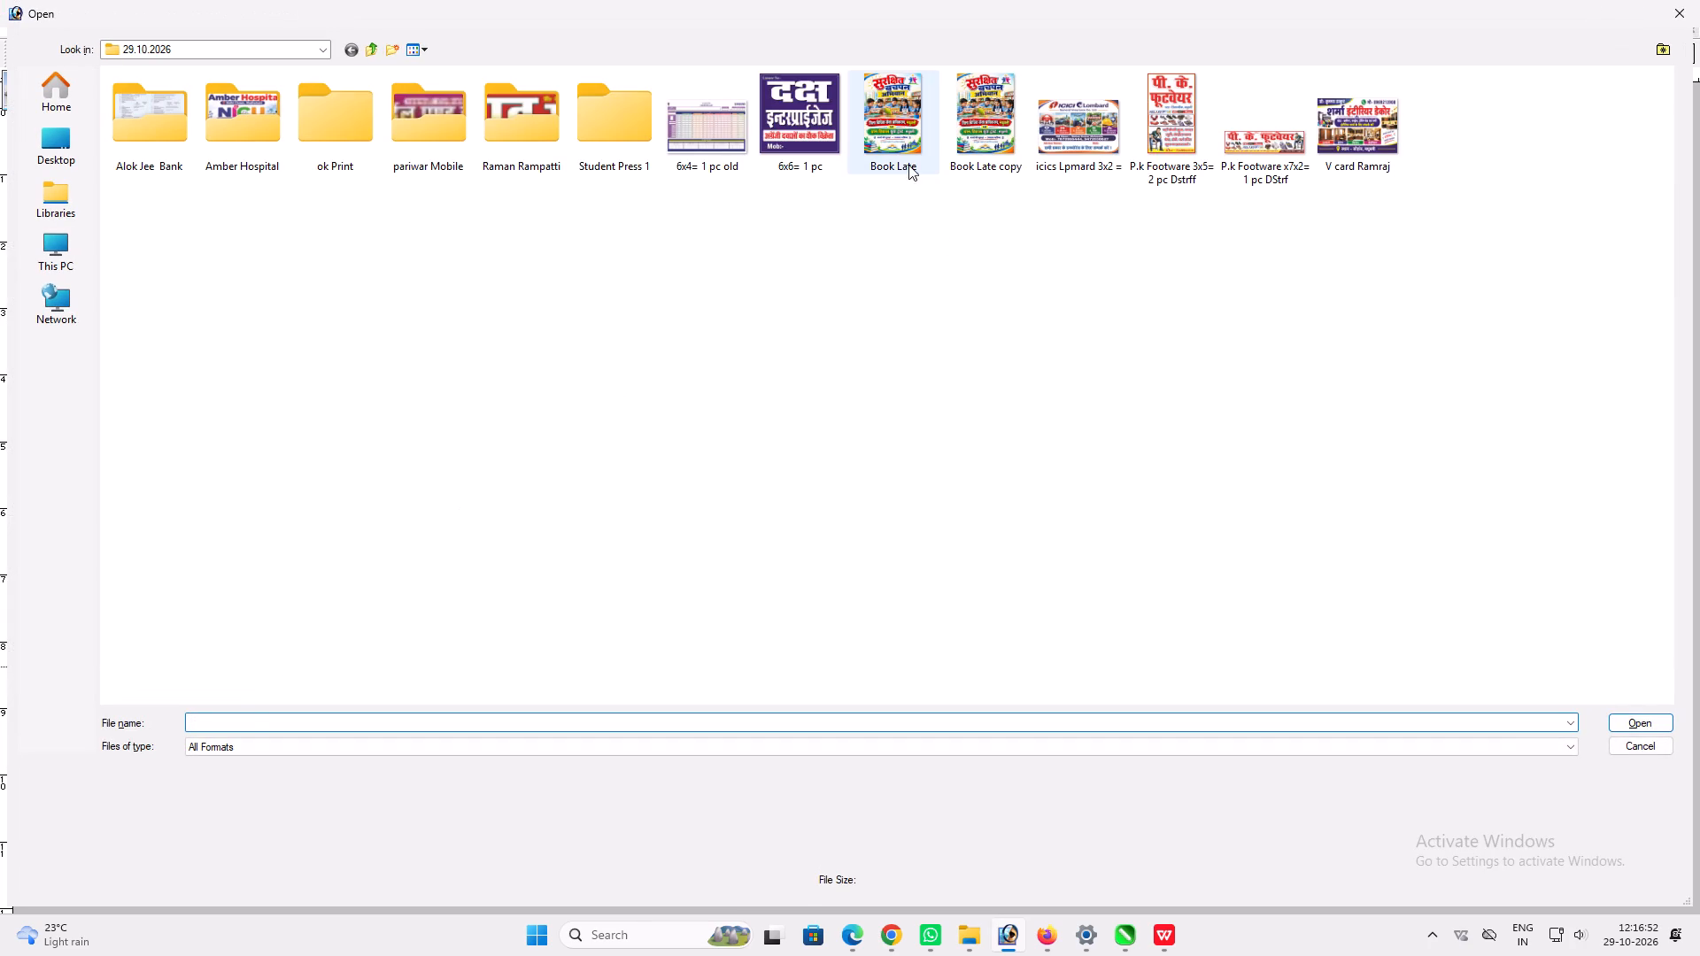
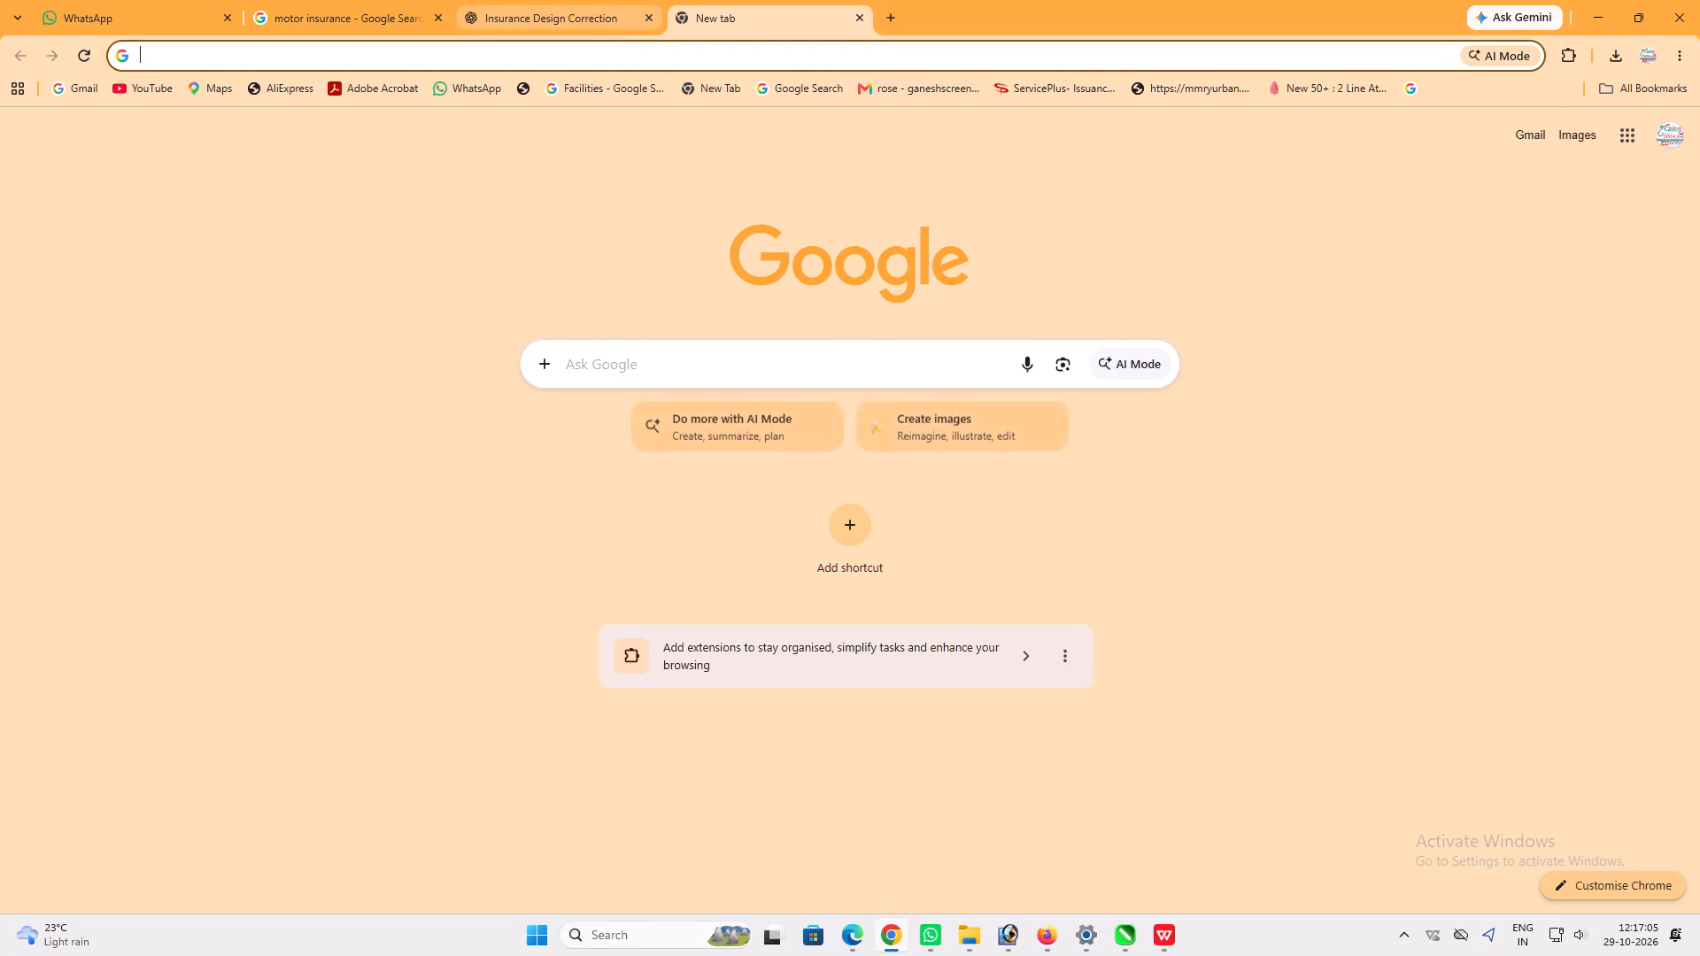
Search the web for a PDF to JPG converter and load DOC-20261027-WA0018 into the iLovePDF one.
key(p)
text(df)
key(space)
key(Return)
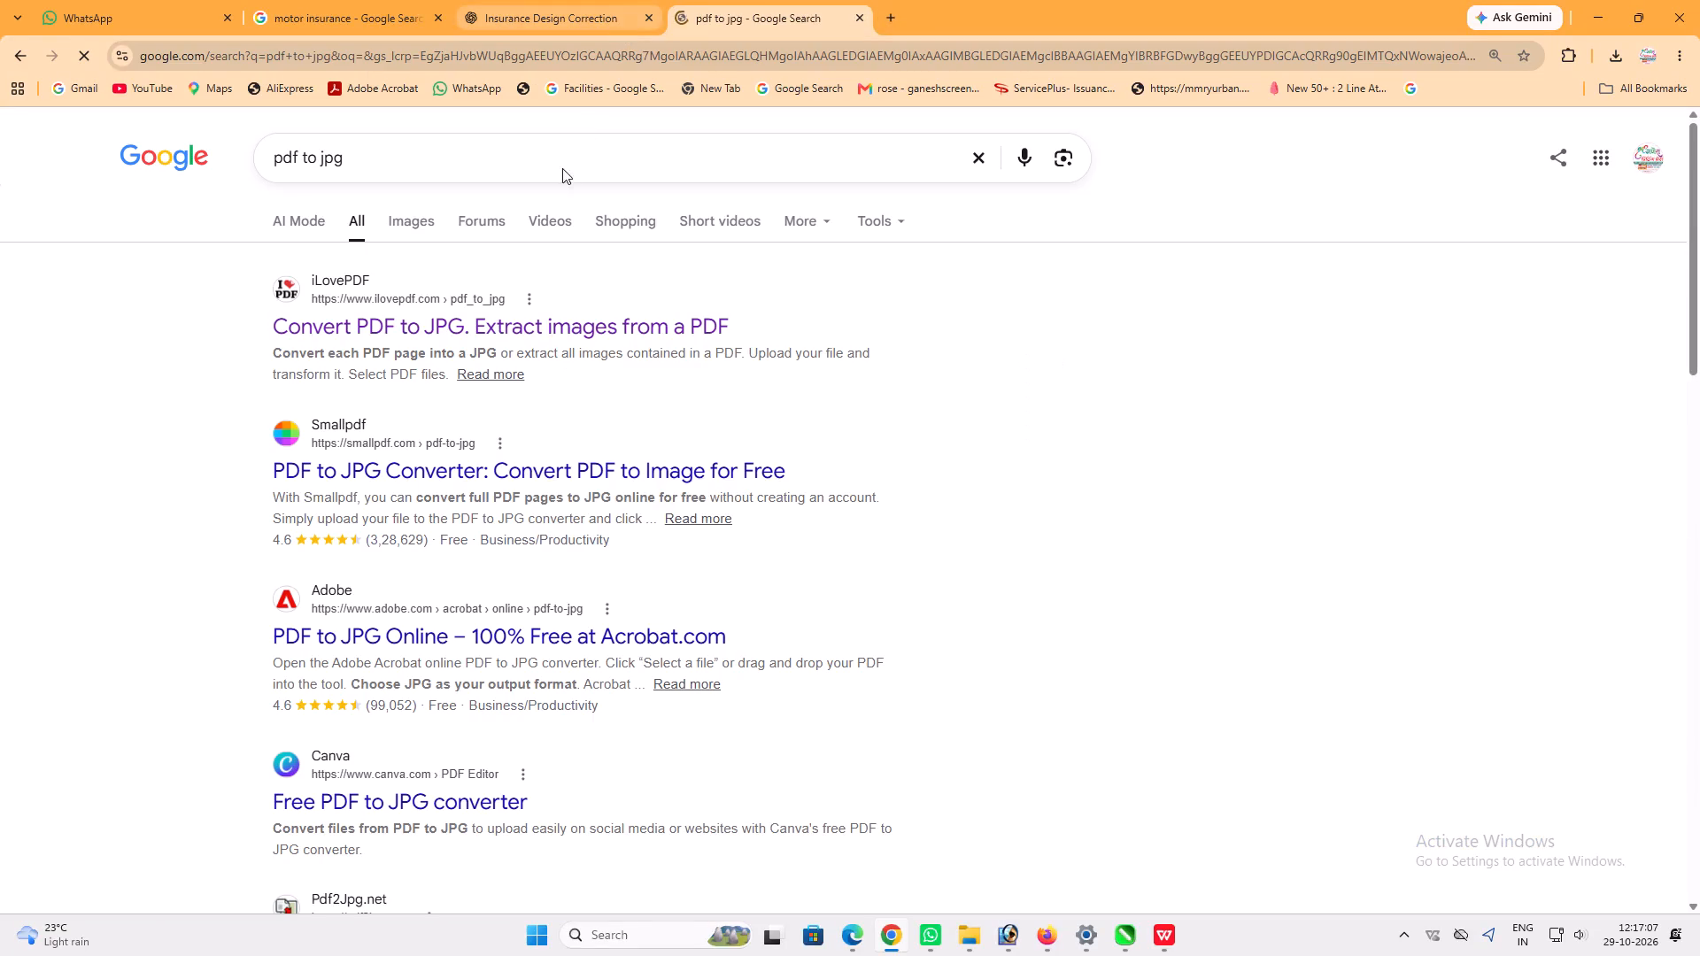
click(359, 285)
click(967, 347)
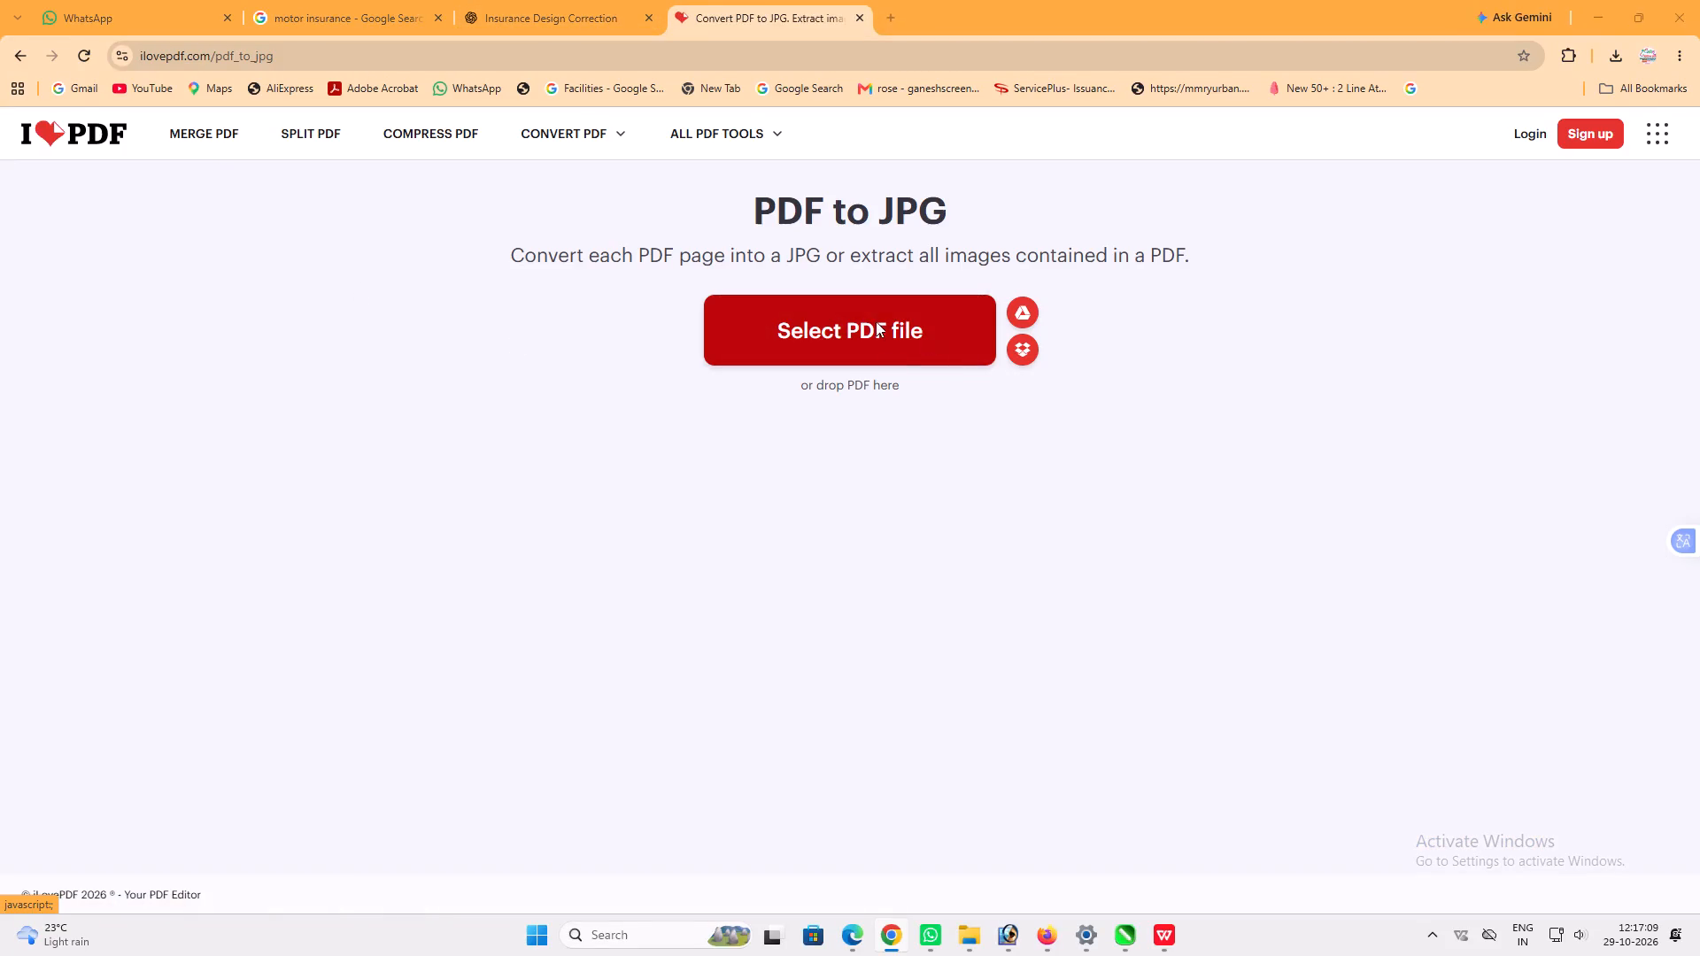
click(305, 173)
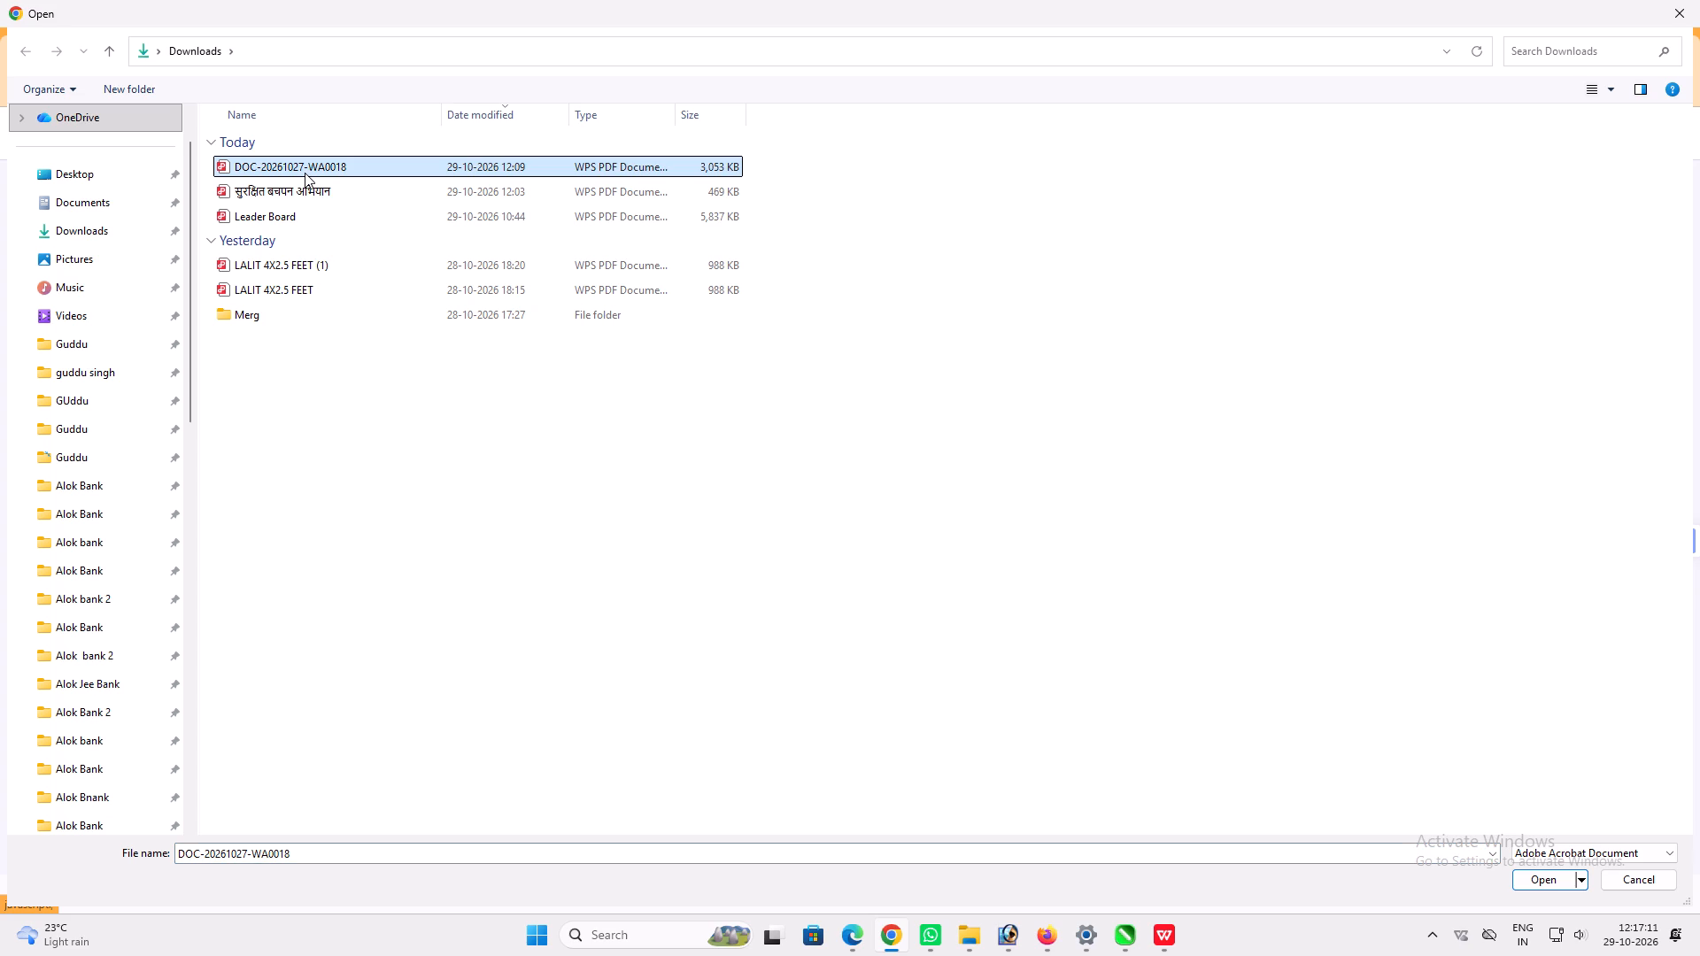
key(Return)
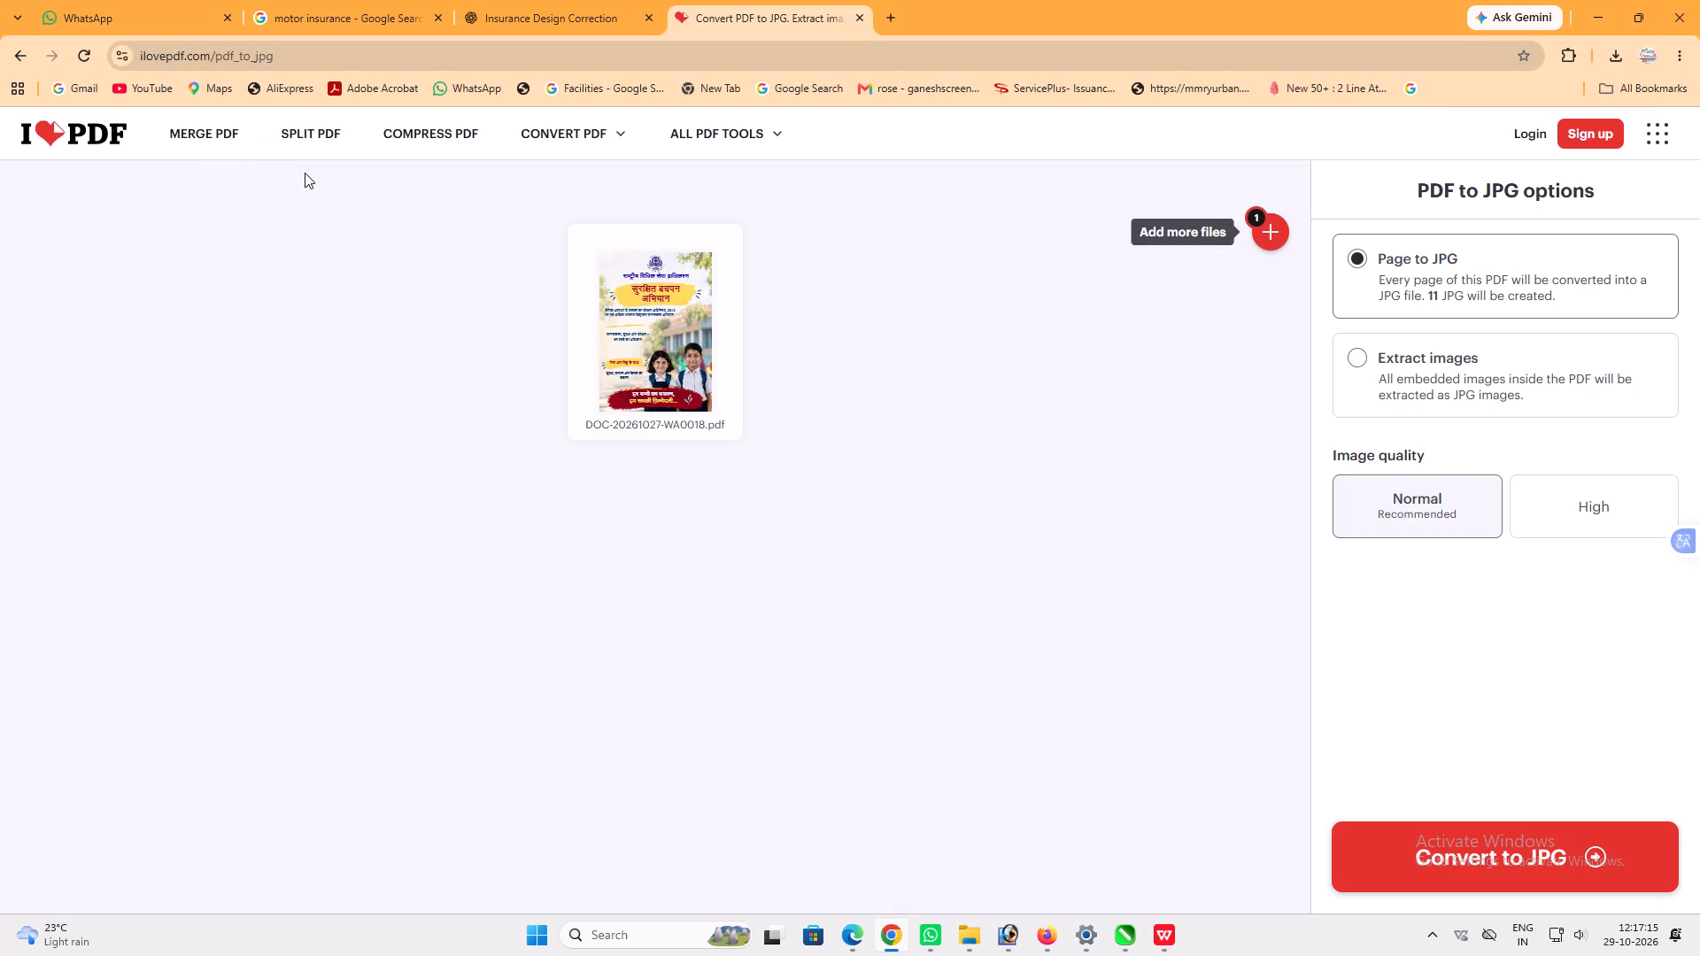
Switch to CorelDRAW and delete all the artwork on the page of the सुरक्षित बचपन अभियान drawing.
click(1123, 935)
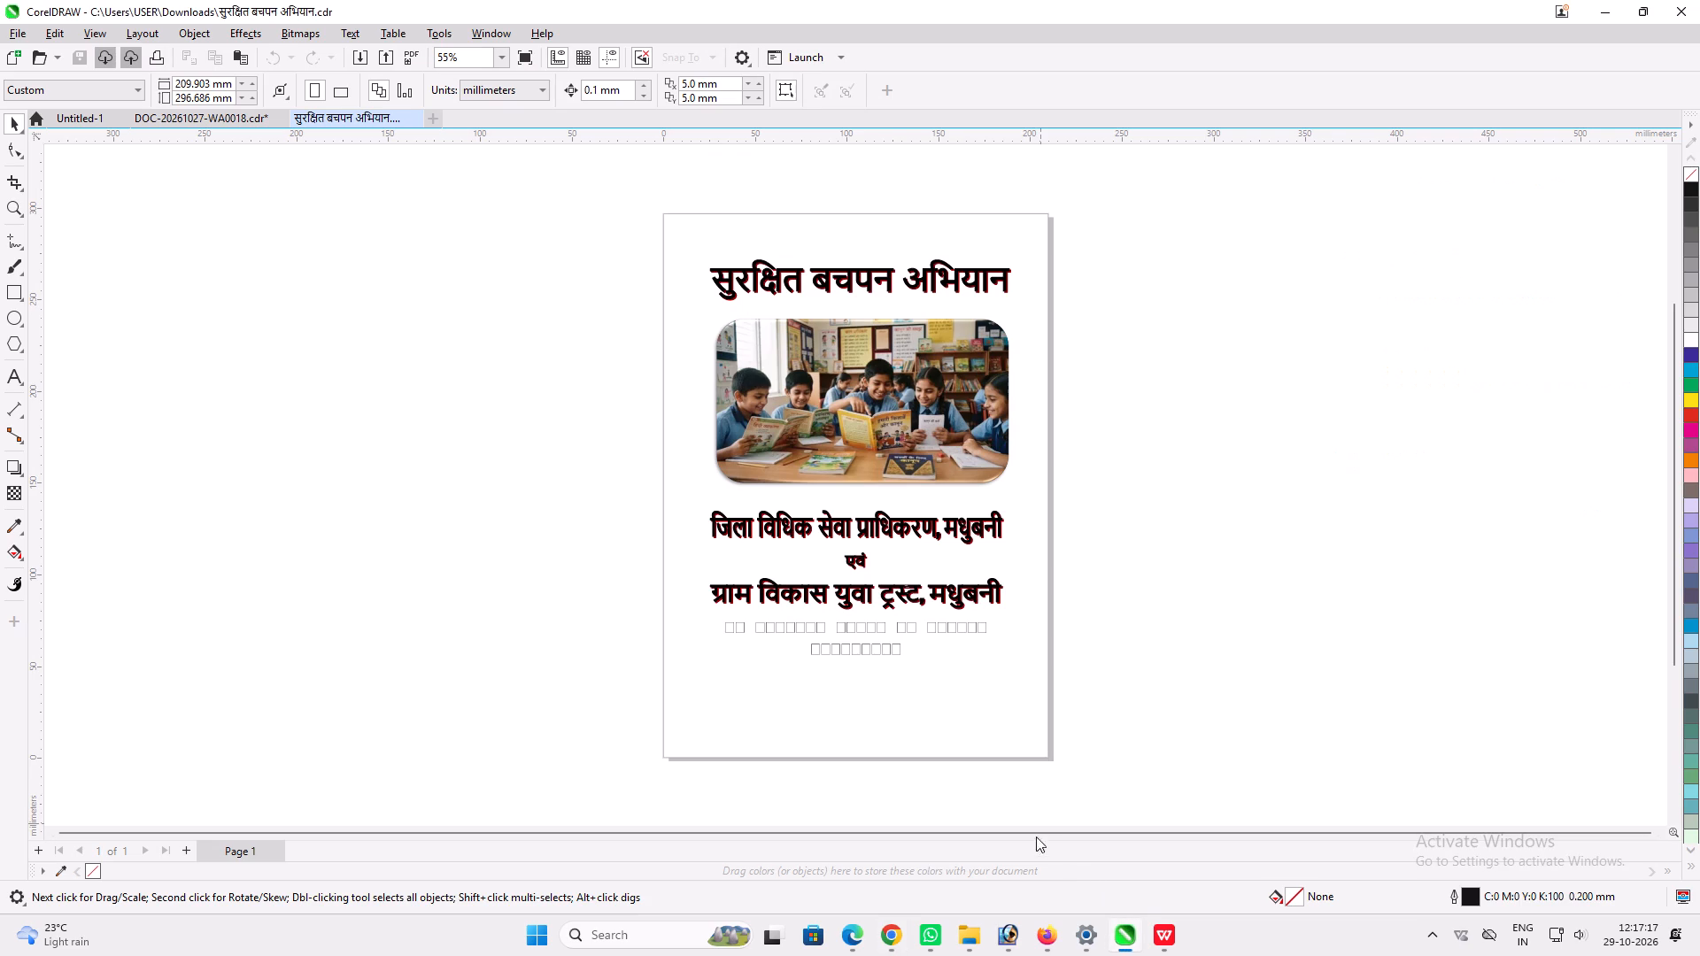
drag(610, 224, 1213, 730)
key(Delete)
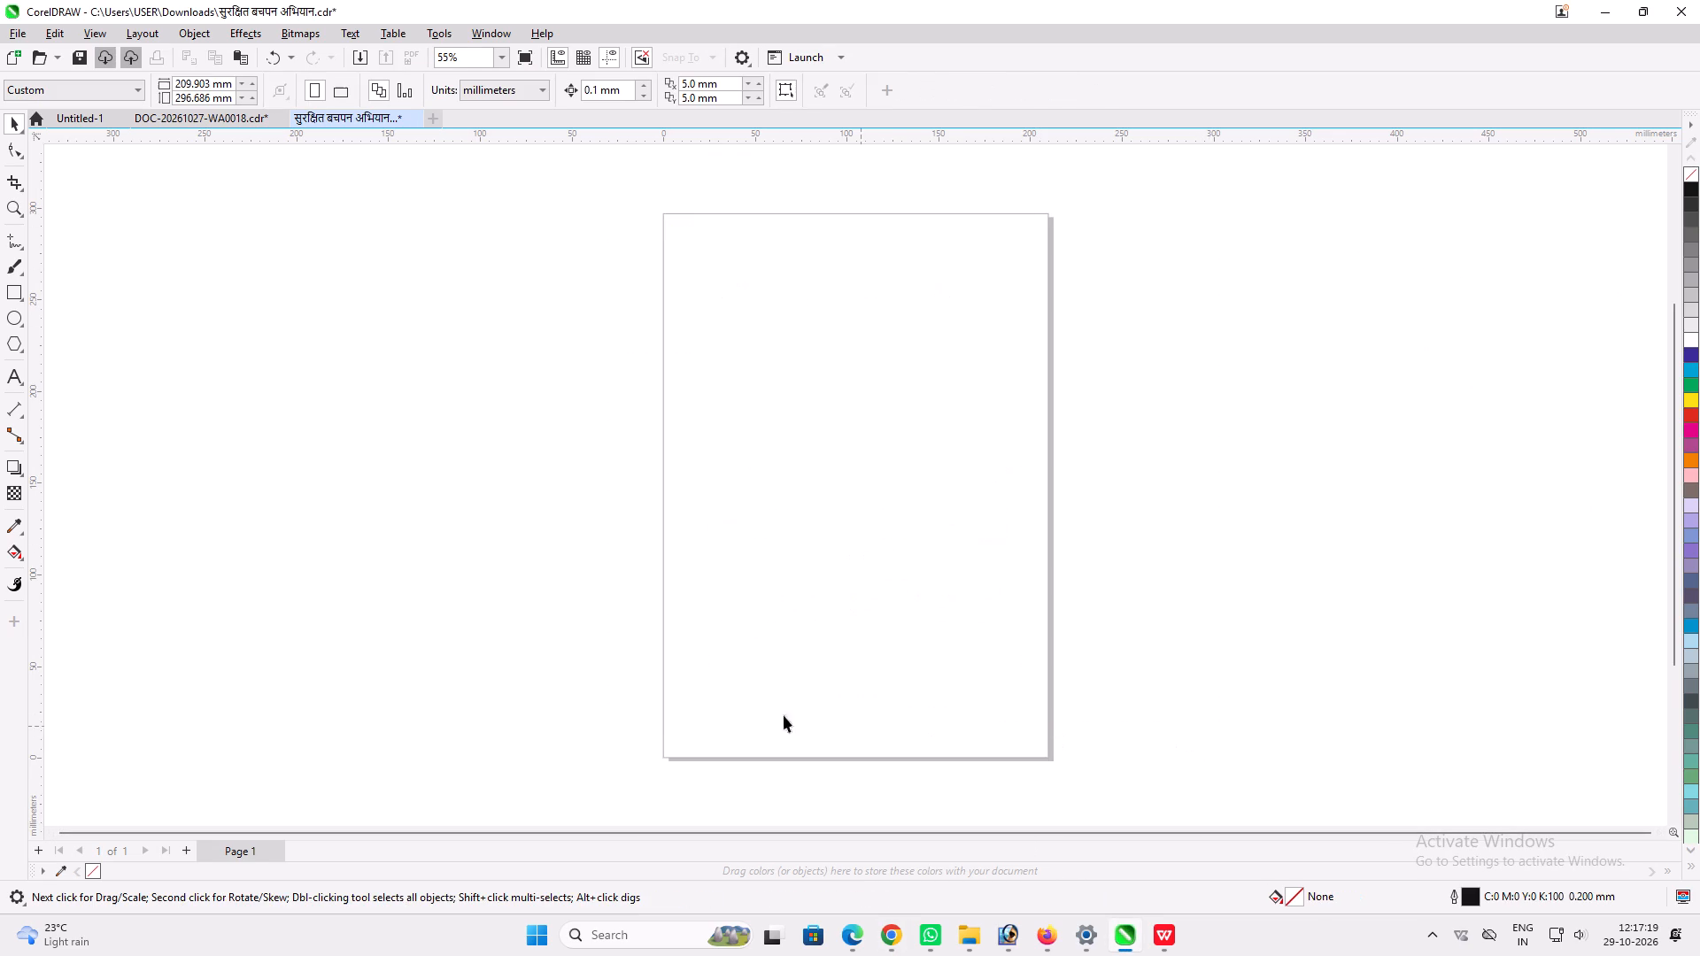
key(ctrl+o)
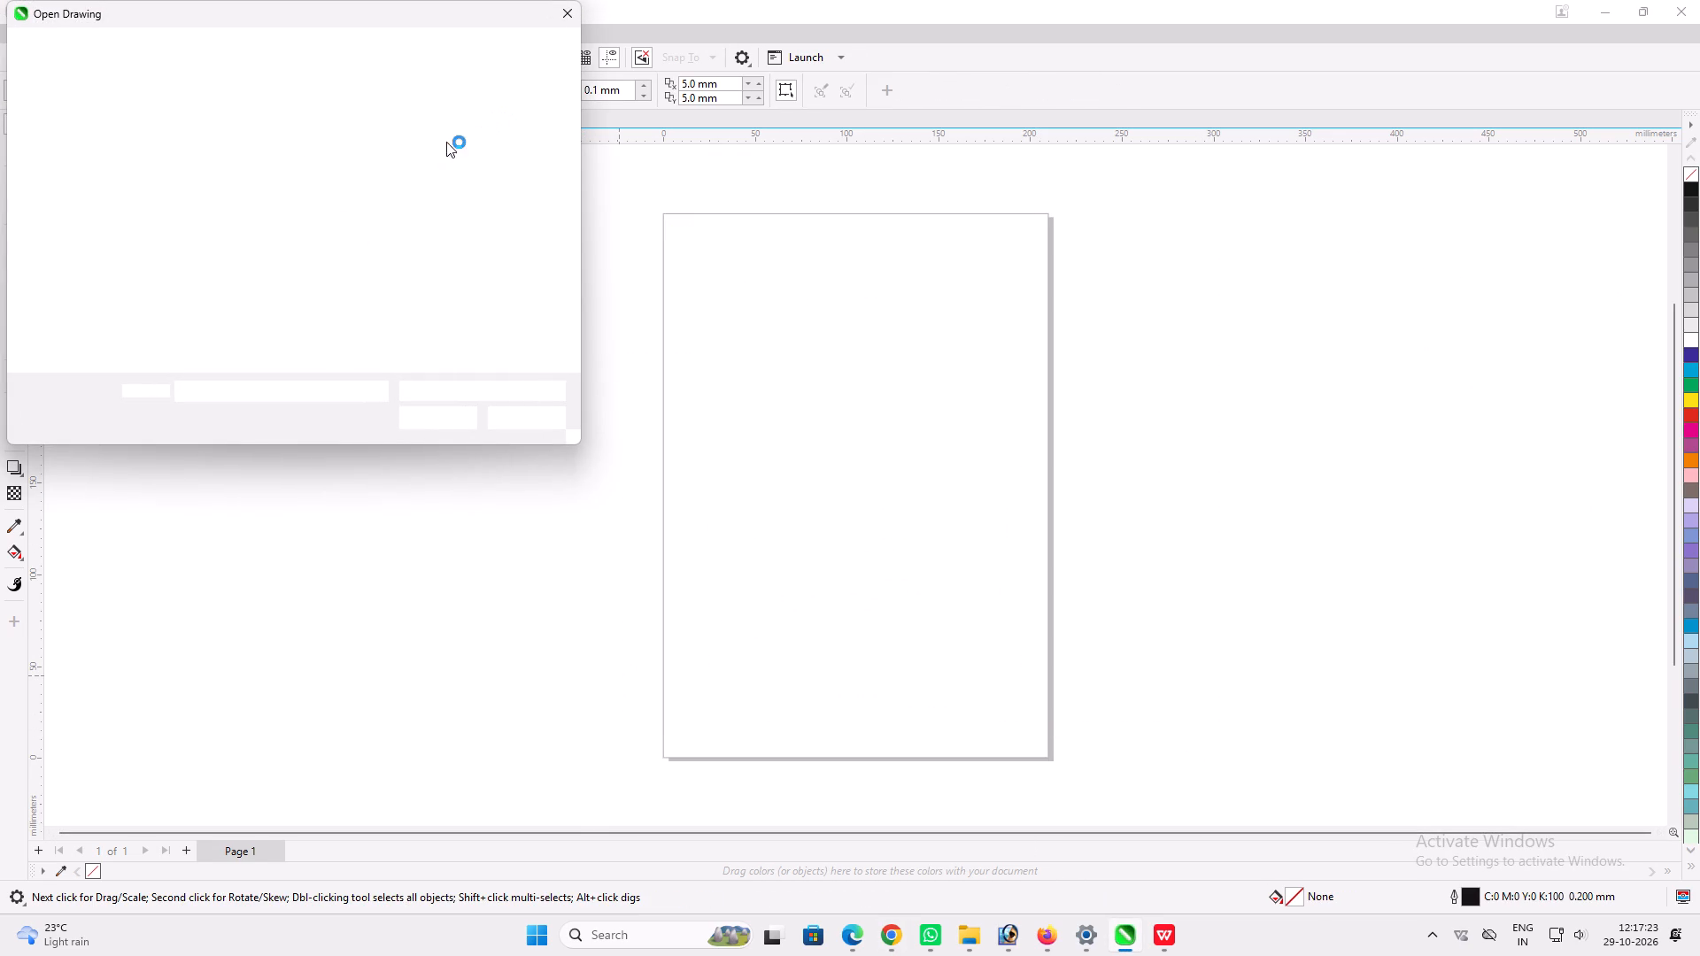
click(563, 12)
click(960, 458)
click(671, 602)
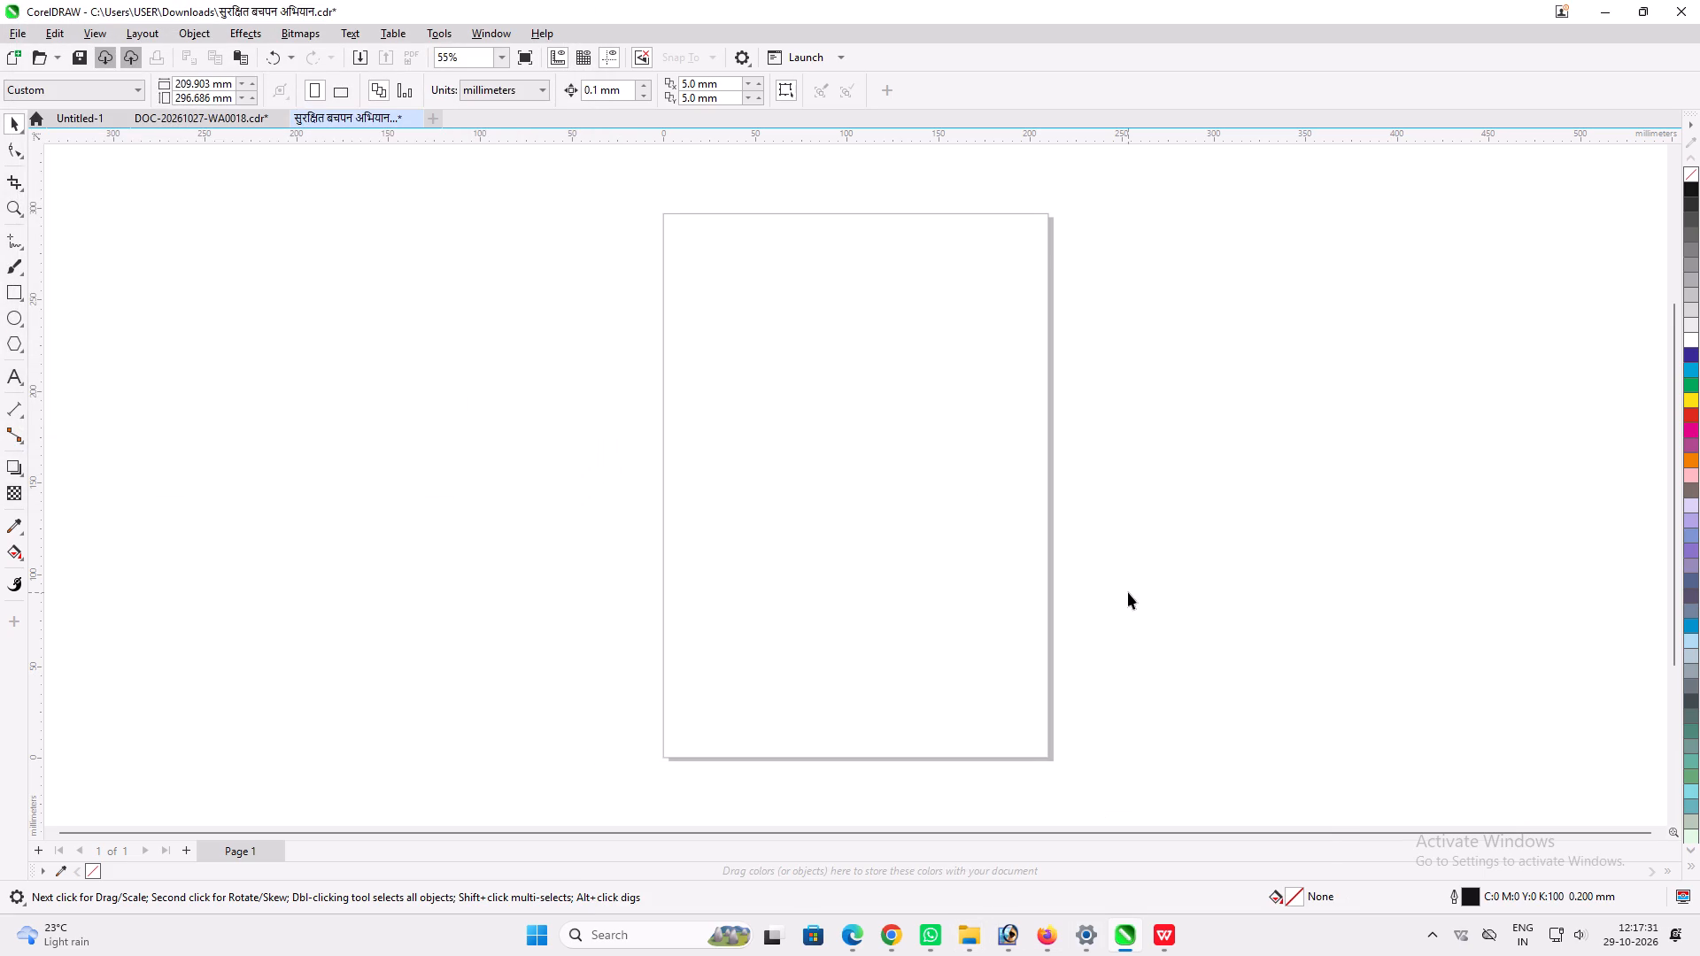
Open the DOC-20261027-WA0018 PDF from Downloads, importing all pages with text as curves.
key(ctrl+o)
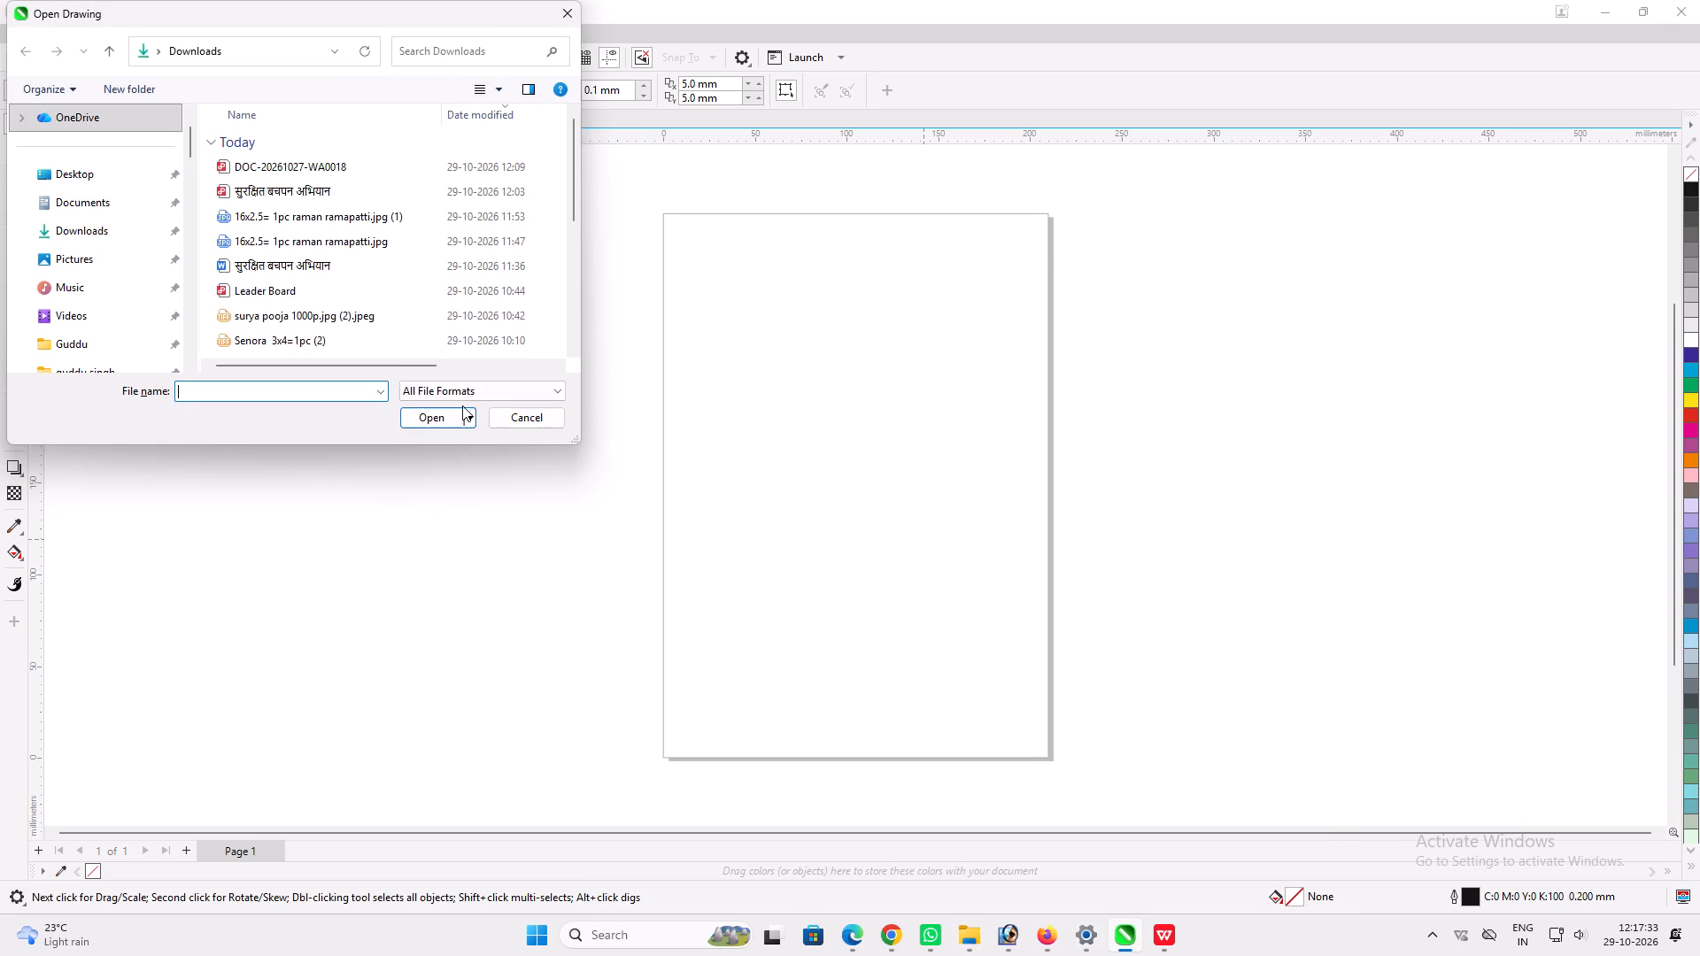
click(362, 169)
key(Return)
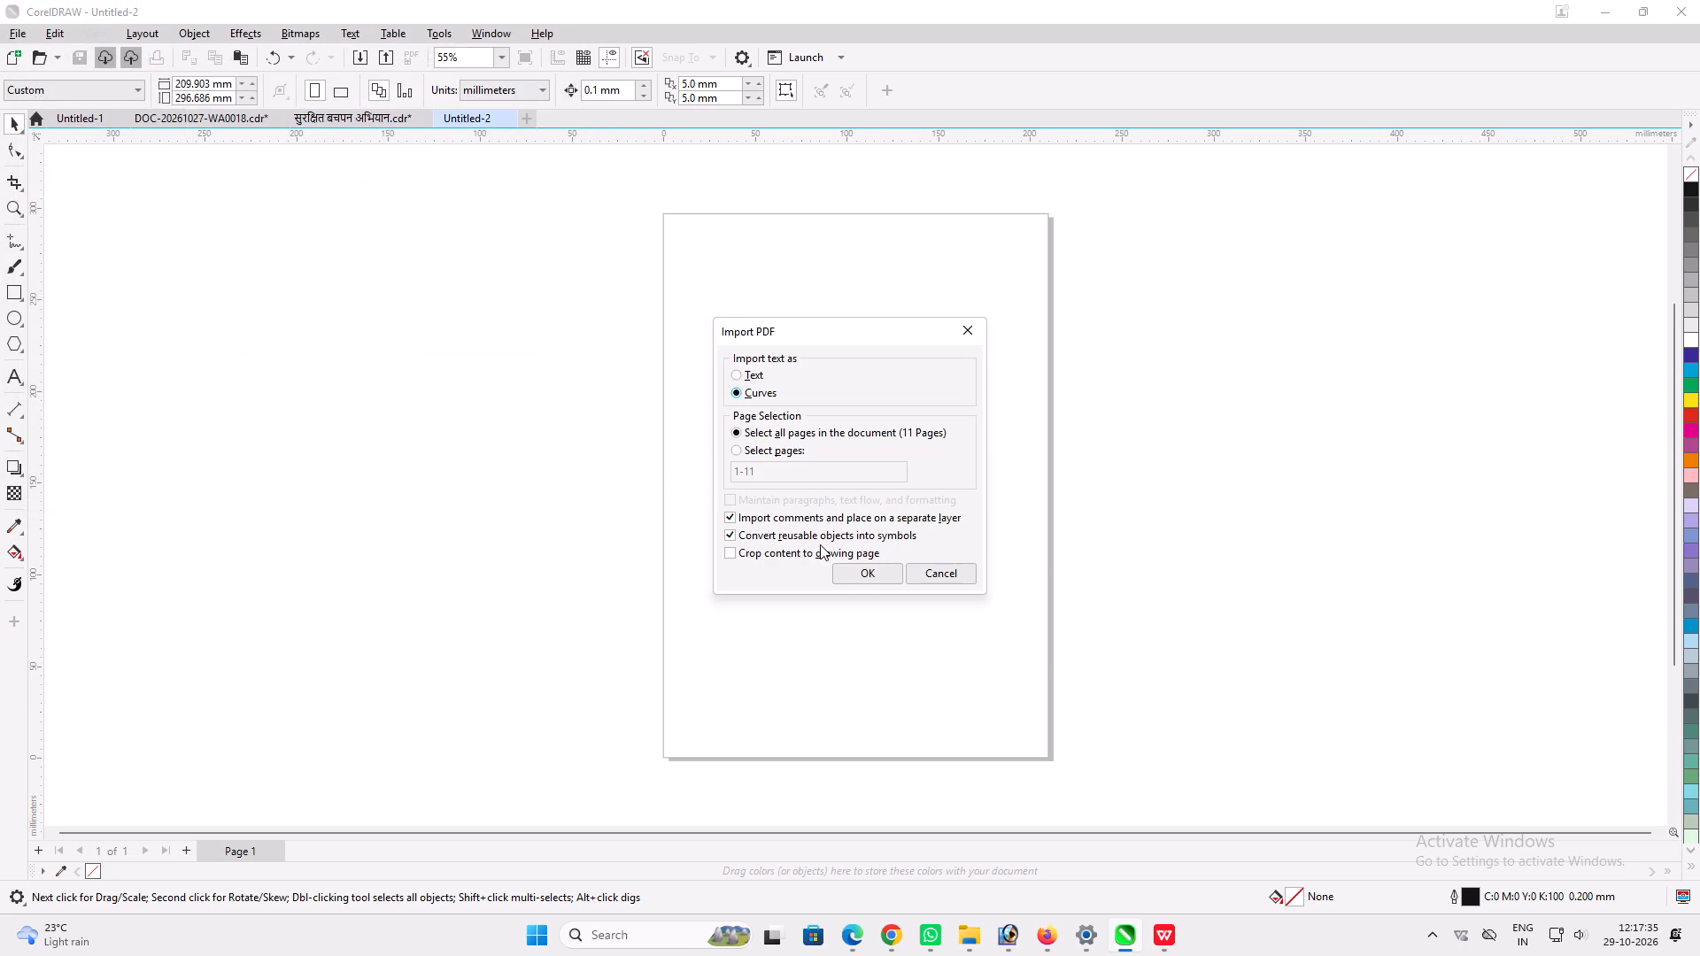
click(853, 570)
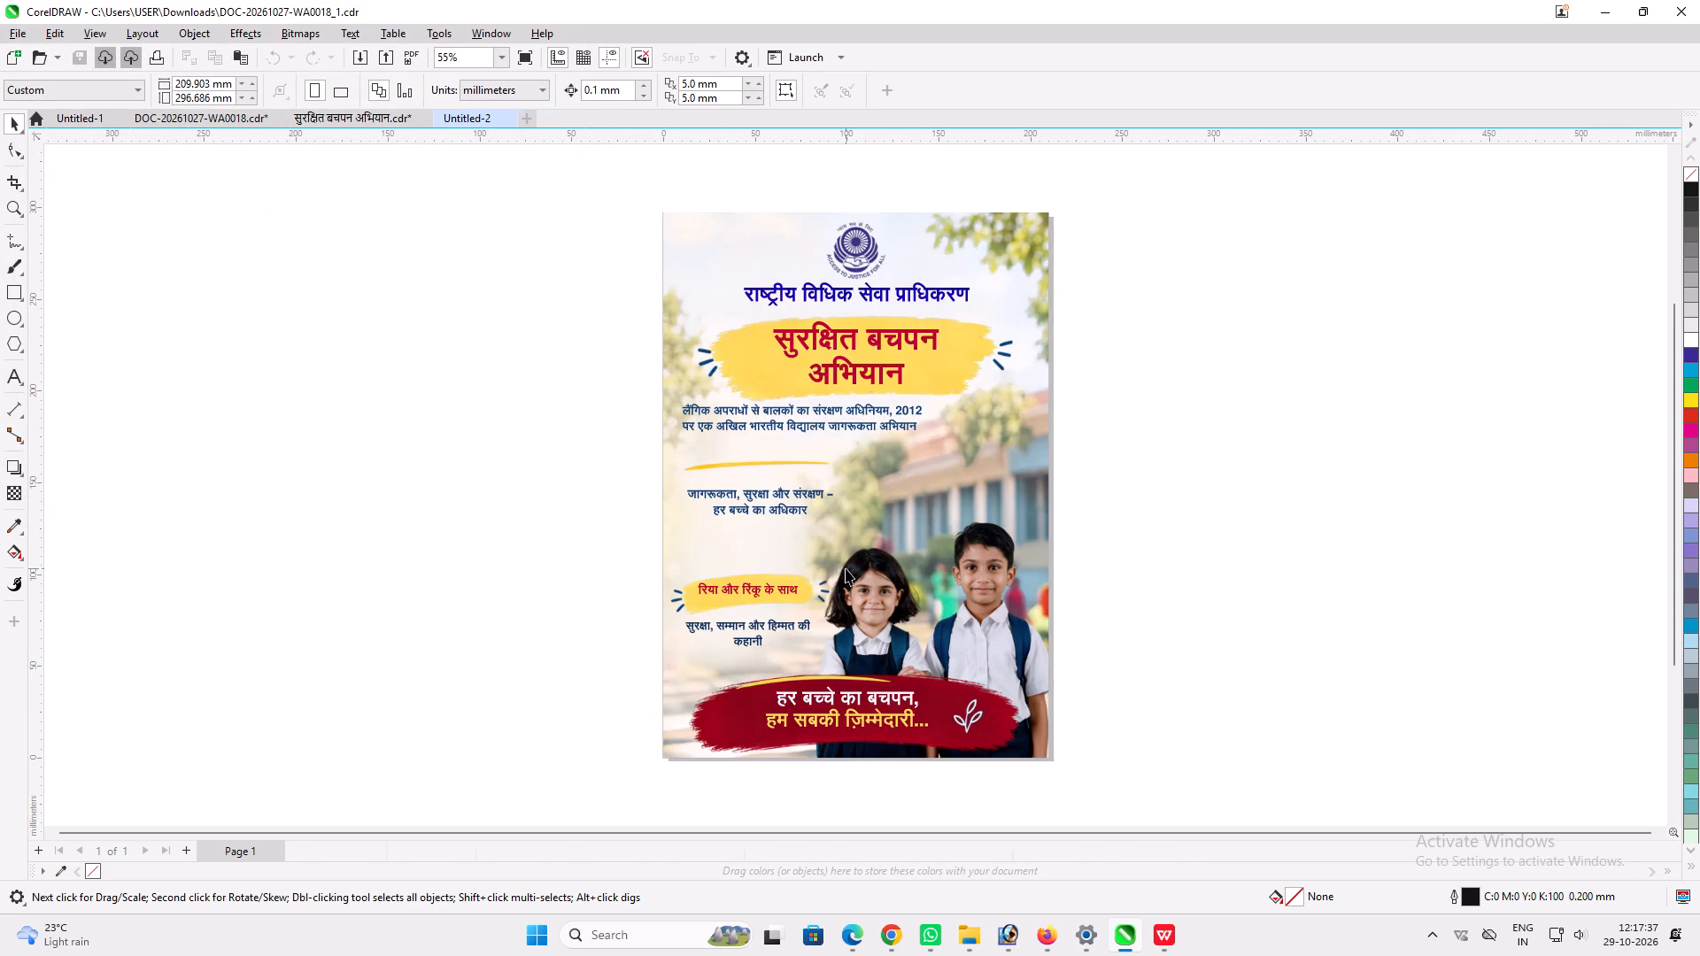
Set the drawing units of the imported booklet to inches.
drag(589, 157, 1119, 794)
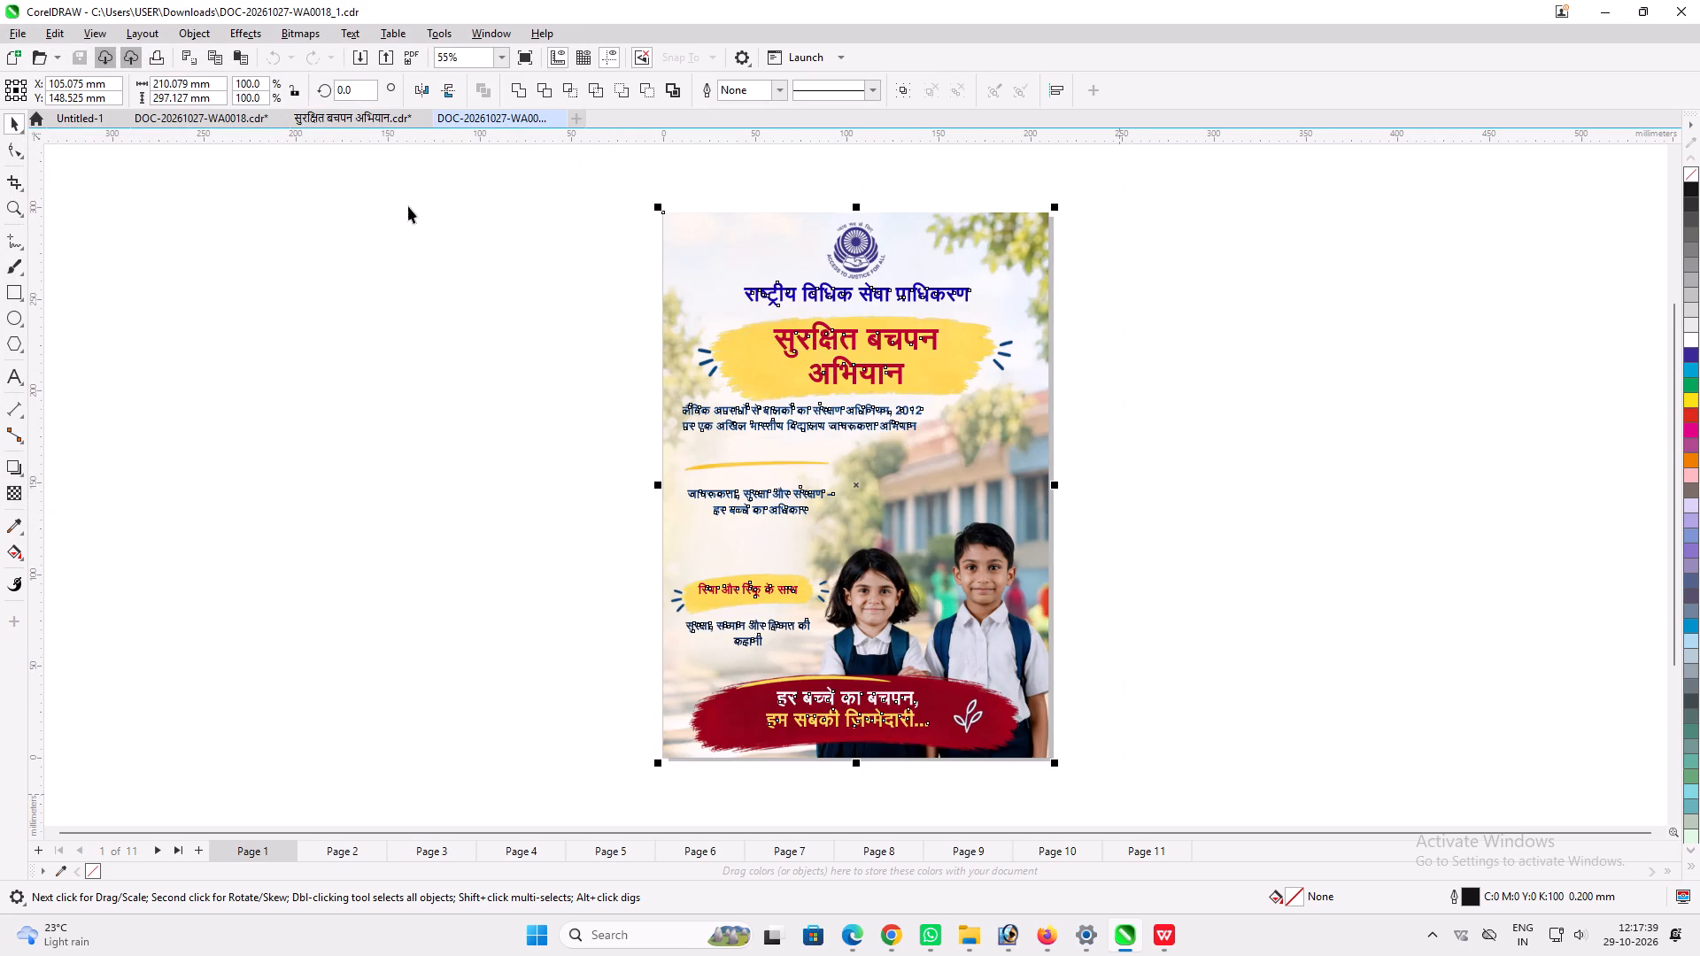
click(508, 225)
click(530, 196)
click(535, 89)
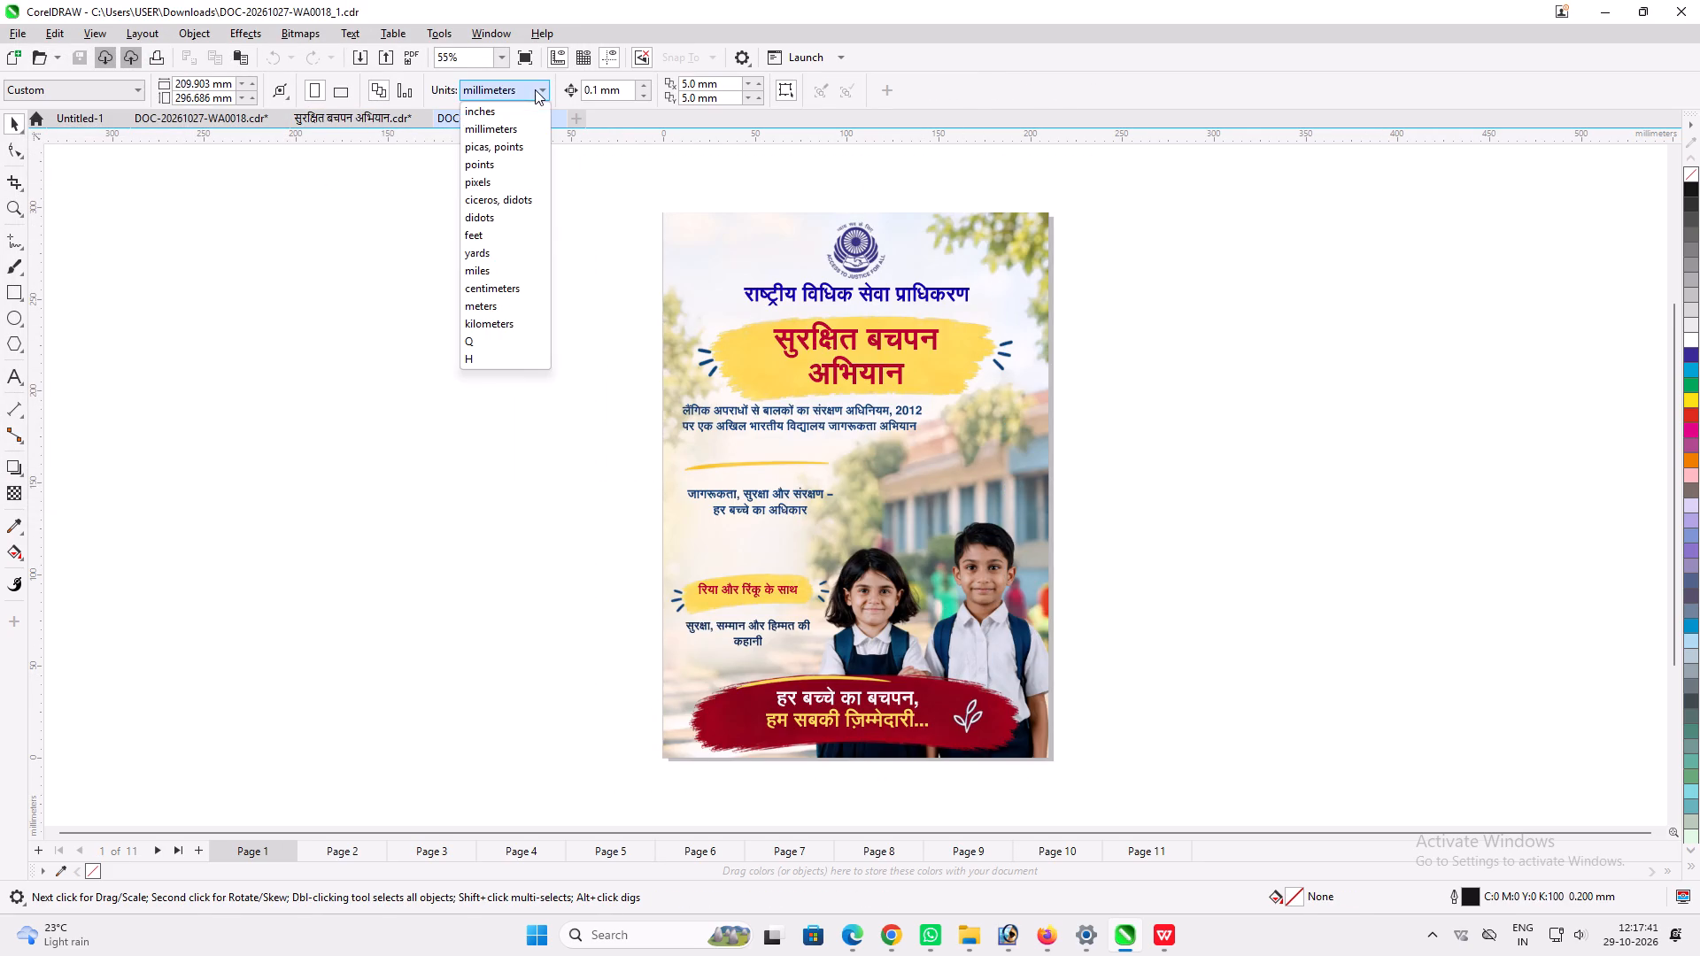
click(506, 116)
Group all the artwork on page 1, the booklet cover.
scroll(527, 205, down, 2)
drag(589, 178, 1033, 745)
key(ctrl+g)
Export page 1 to Downloads as an uncompressed TIFF named 2 at 300 dpi.
key(ctrl+e)
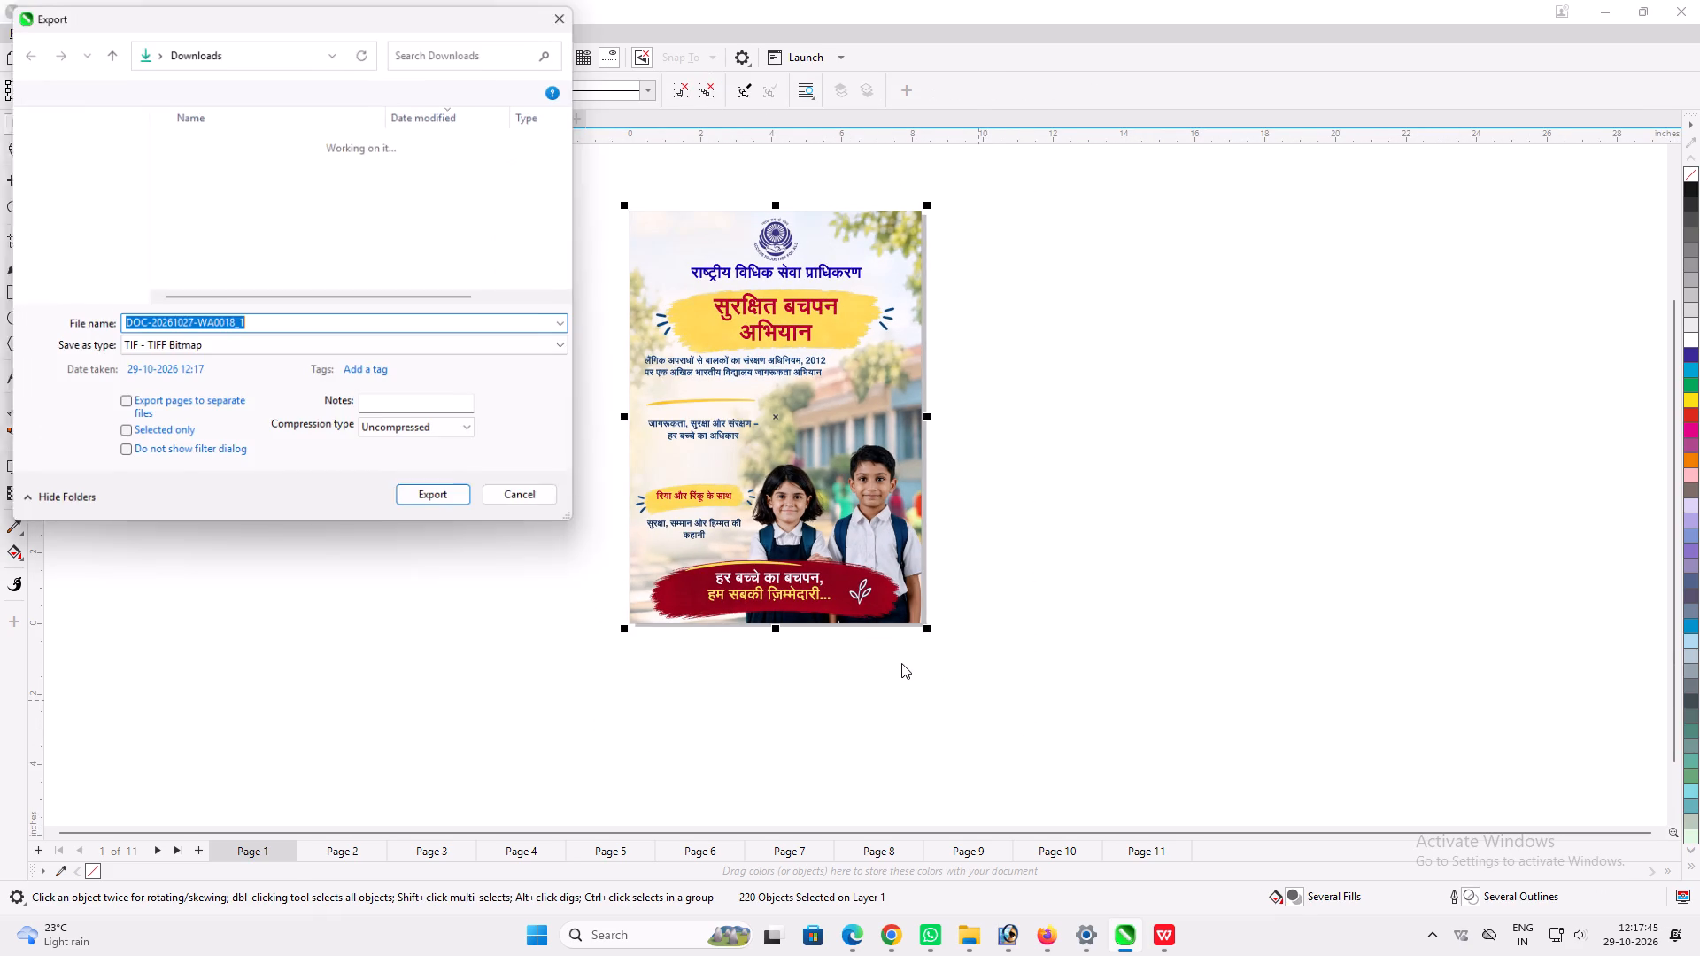
double_click(491, 17)
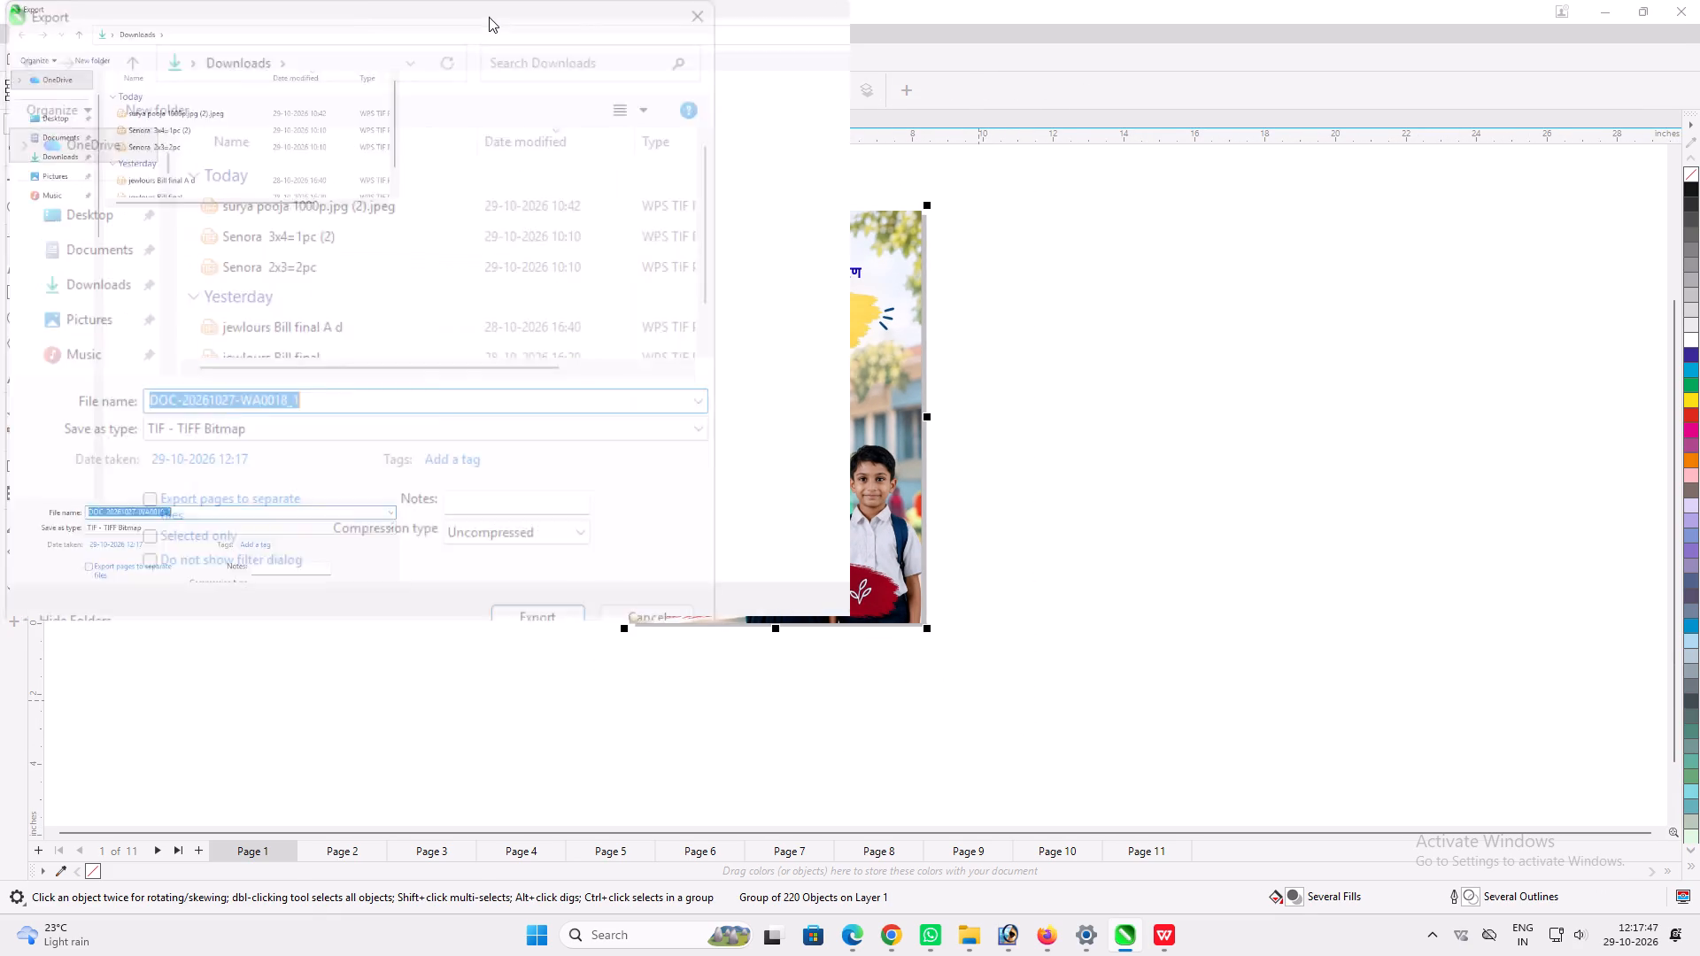
click(89, 227)
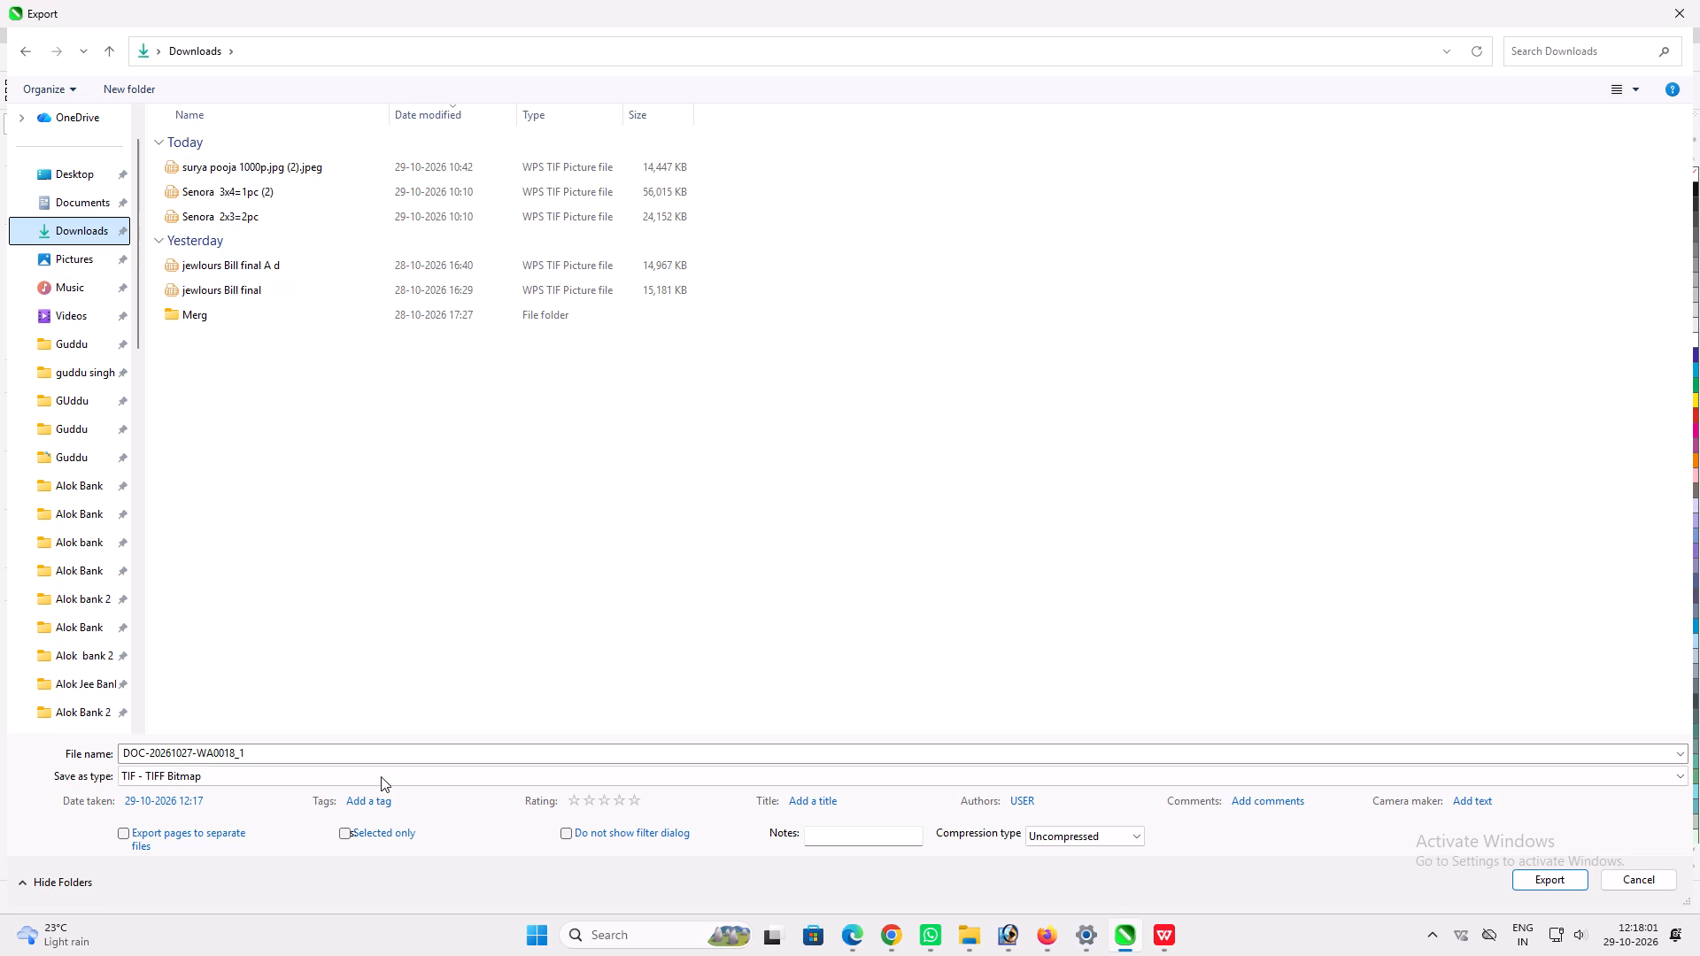
click(300, 767)
click(300, 766)
click(297, 756)
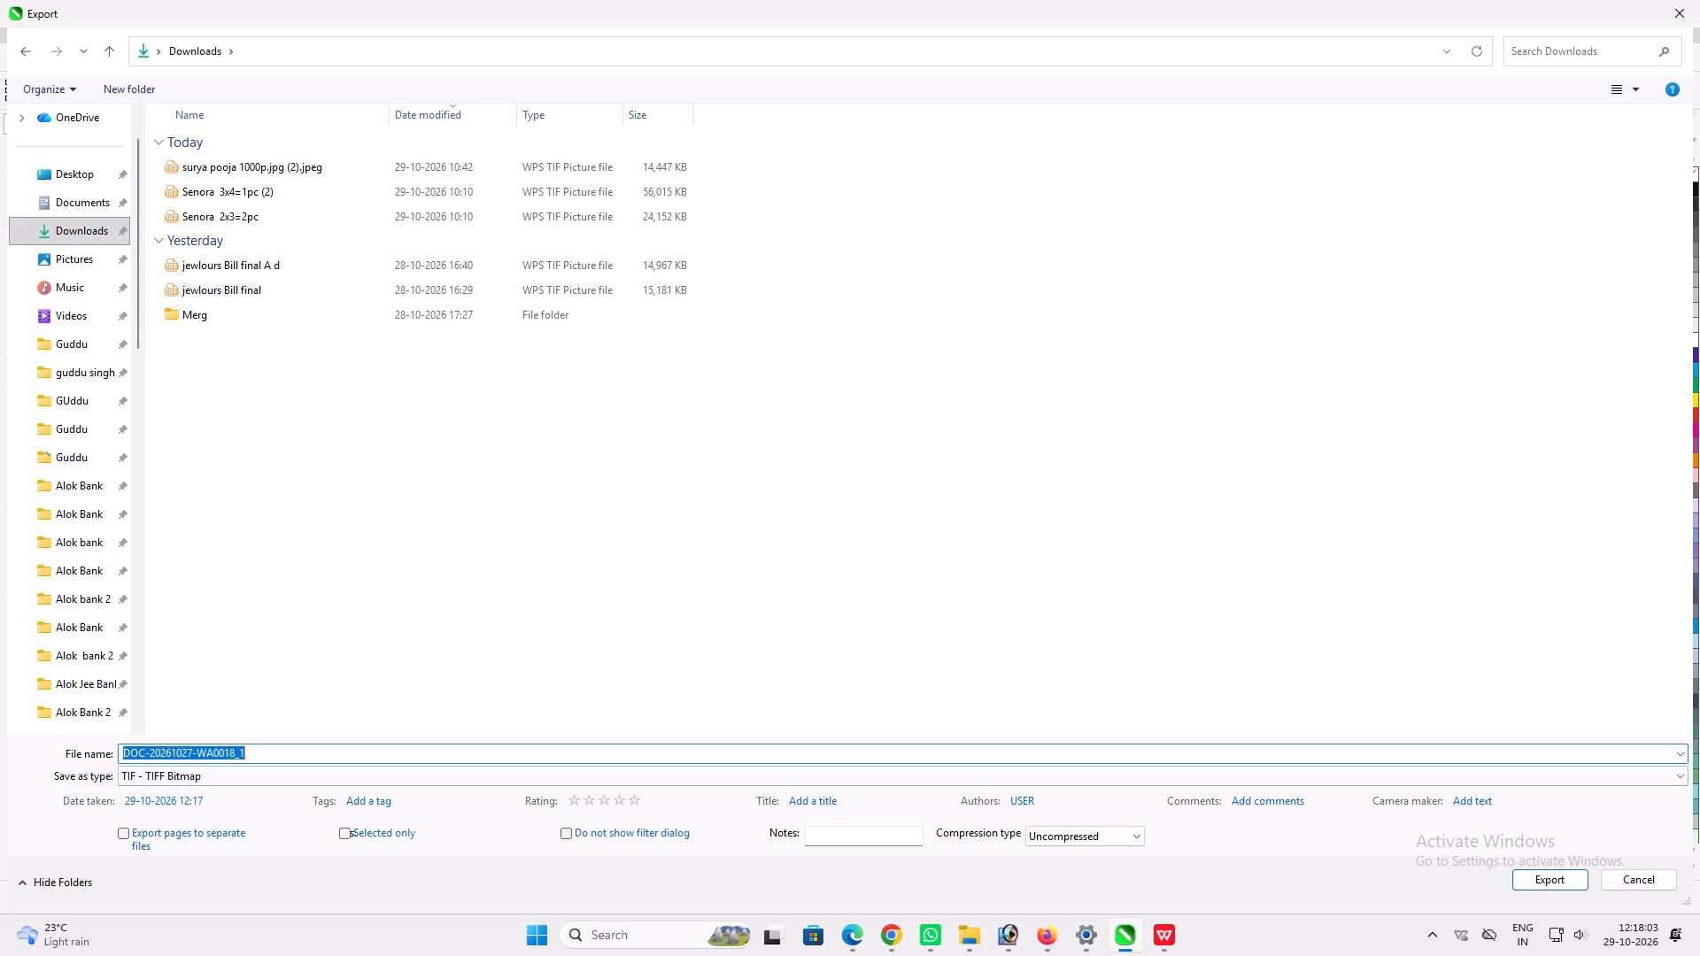
key(1)
click(297, 756)
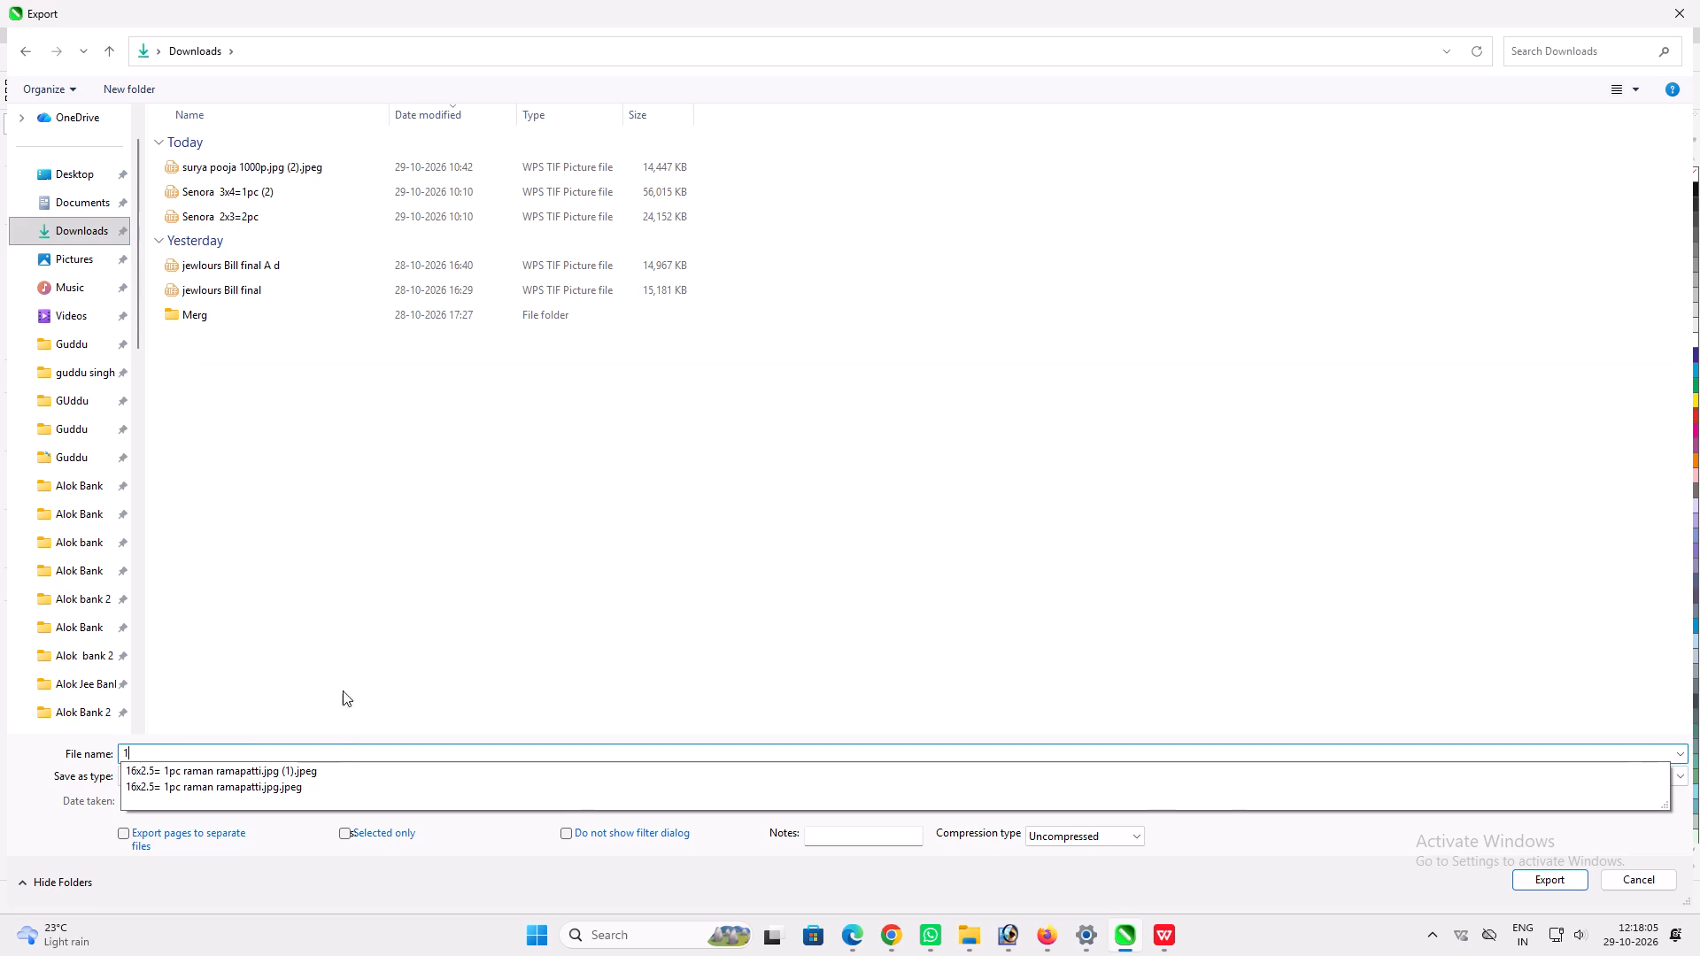
click(352, 665)
click(295, 743)
click(271, 758)
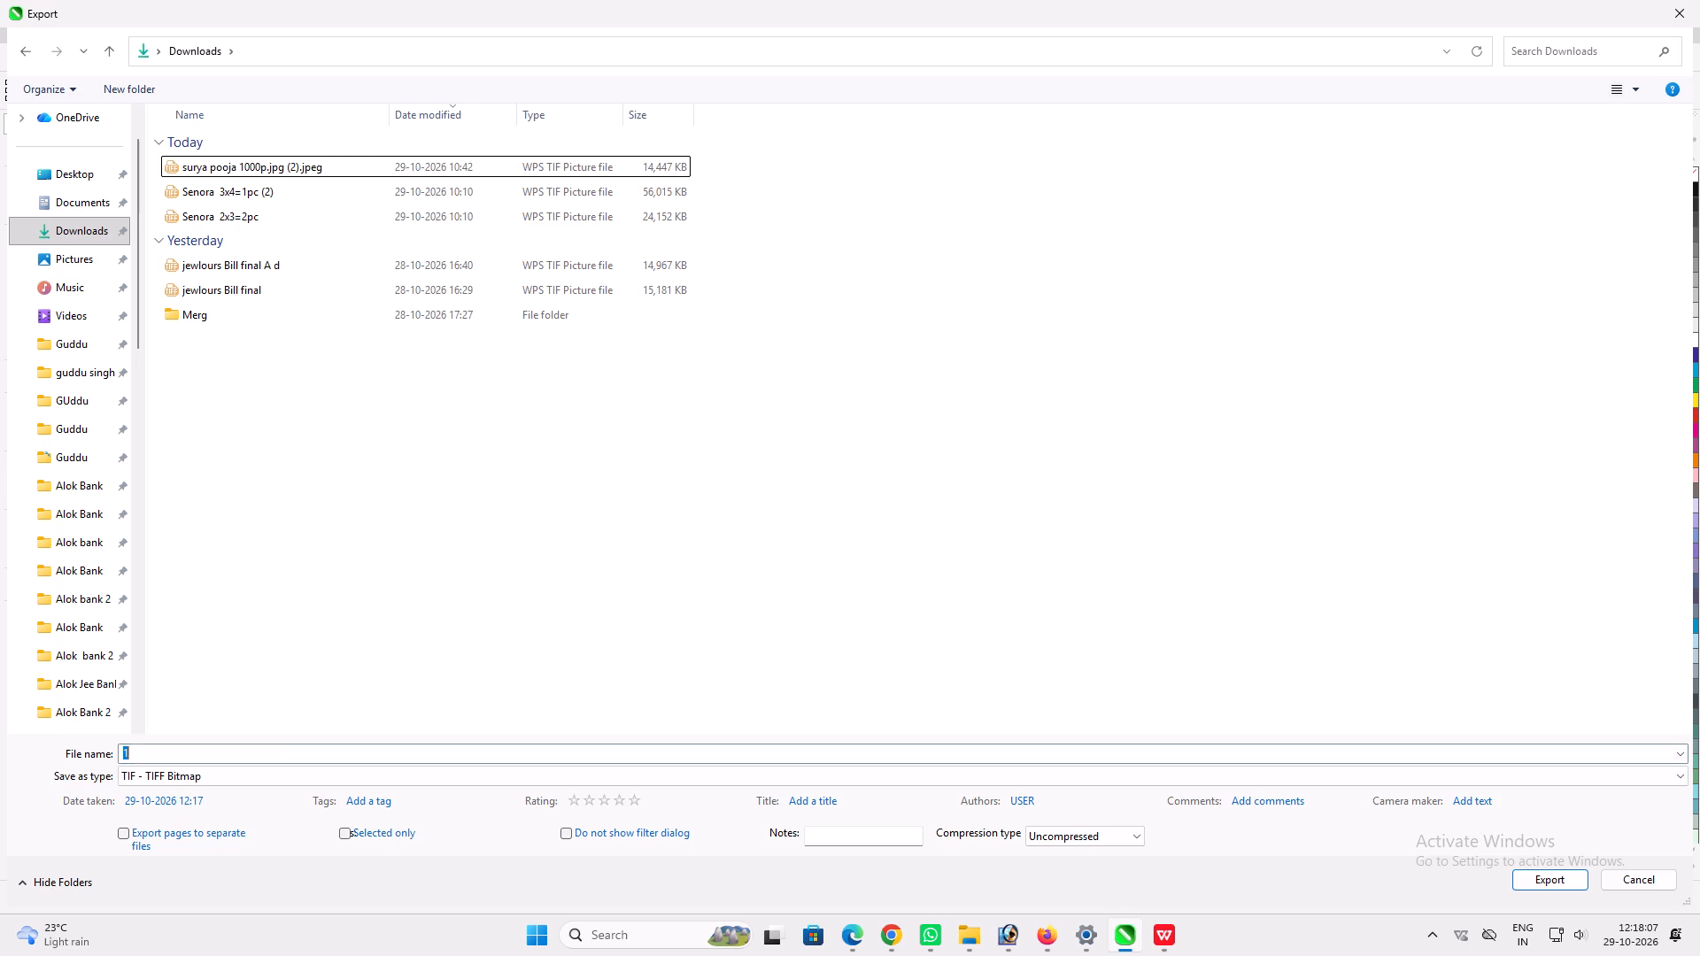
key(2)
key(Return)
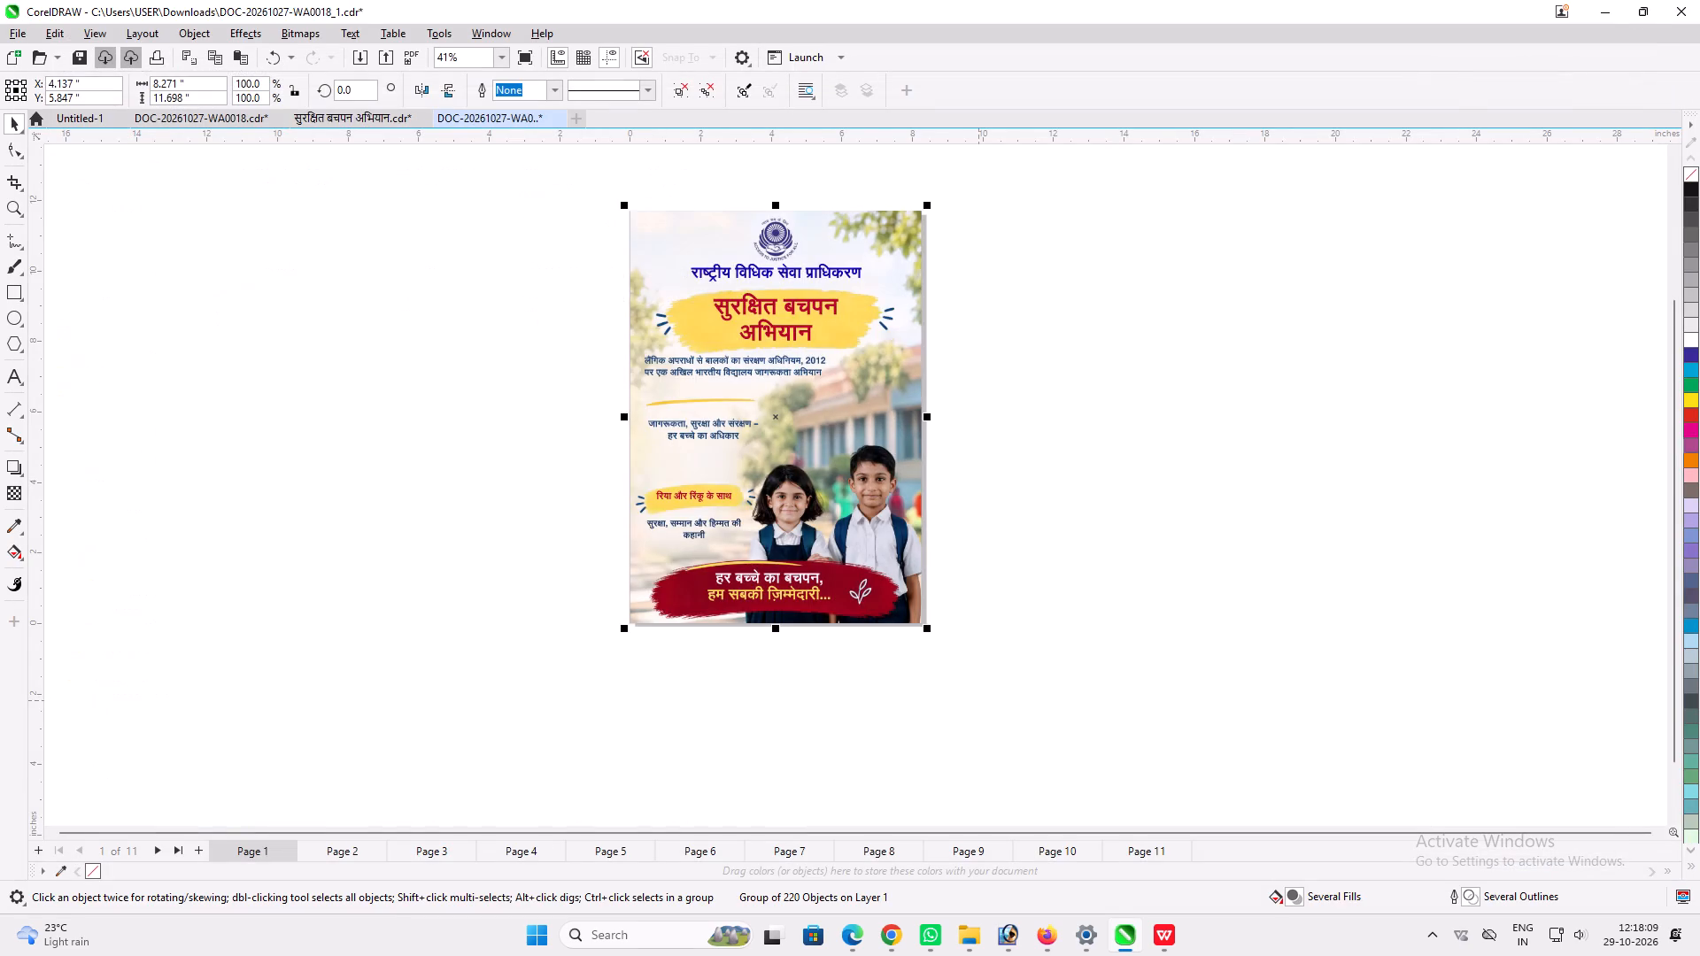
drag(753, 352, 622, 358)
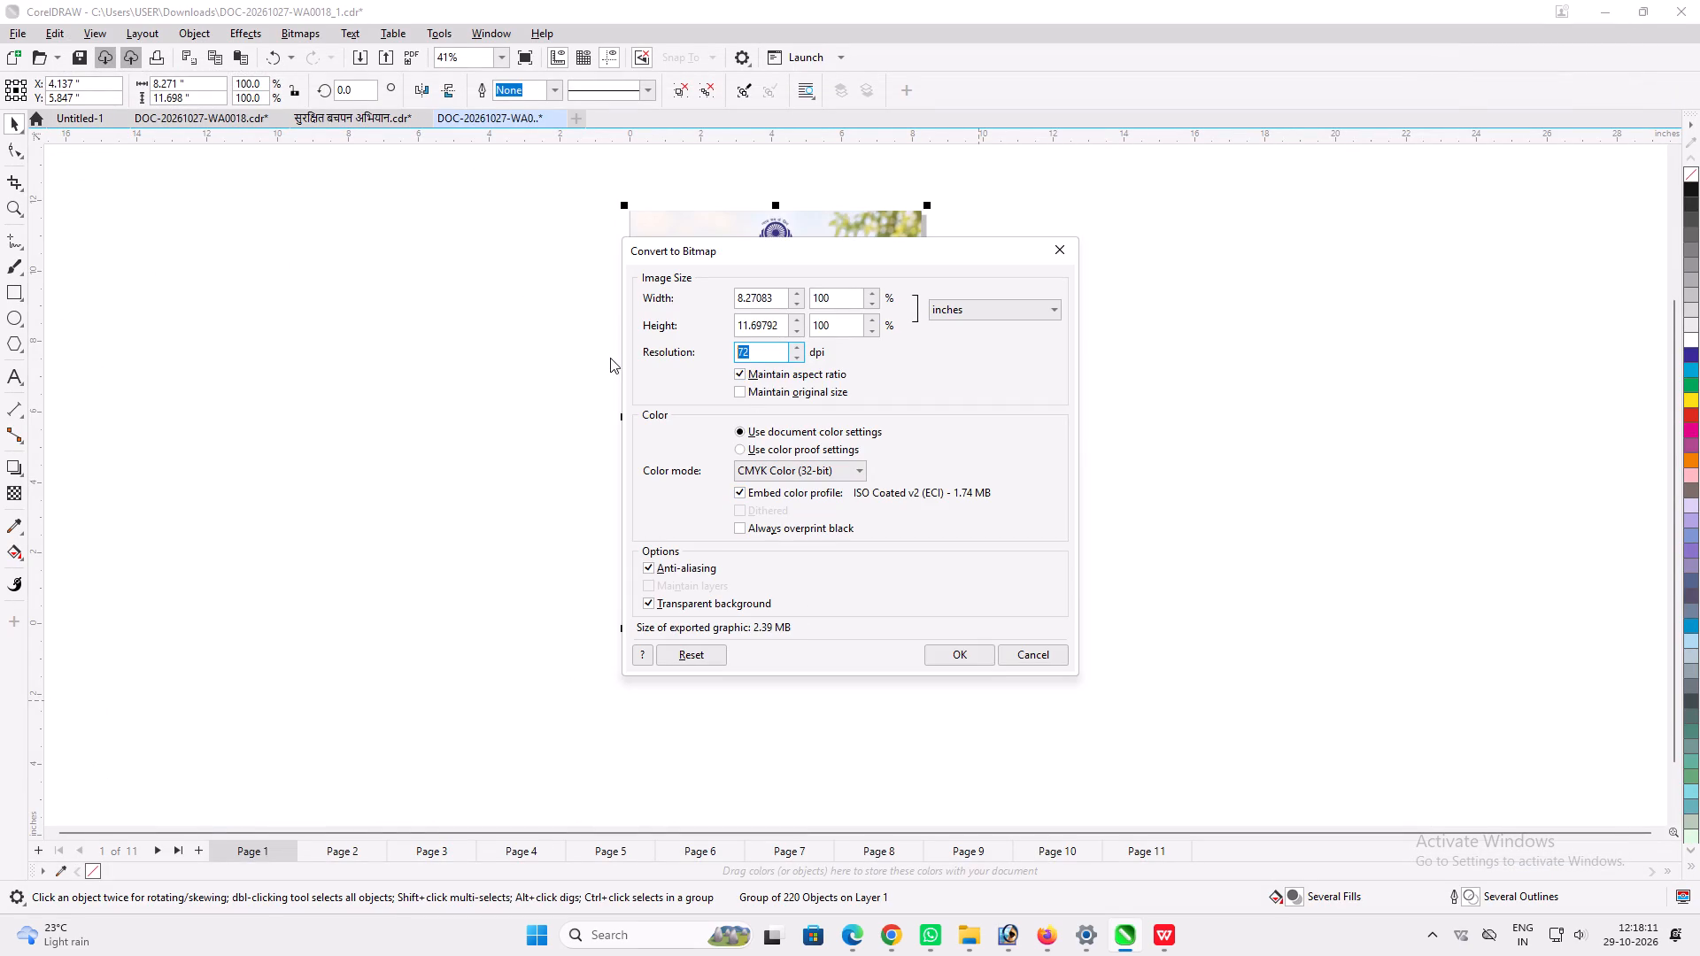
text(300)
key(Return)
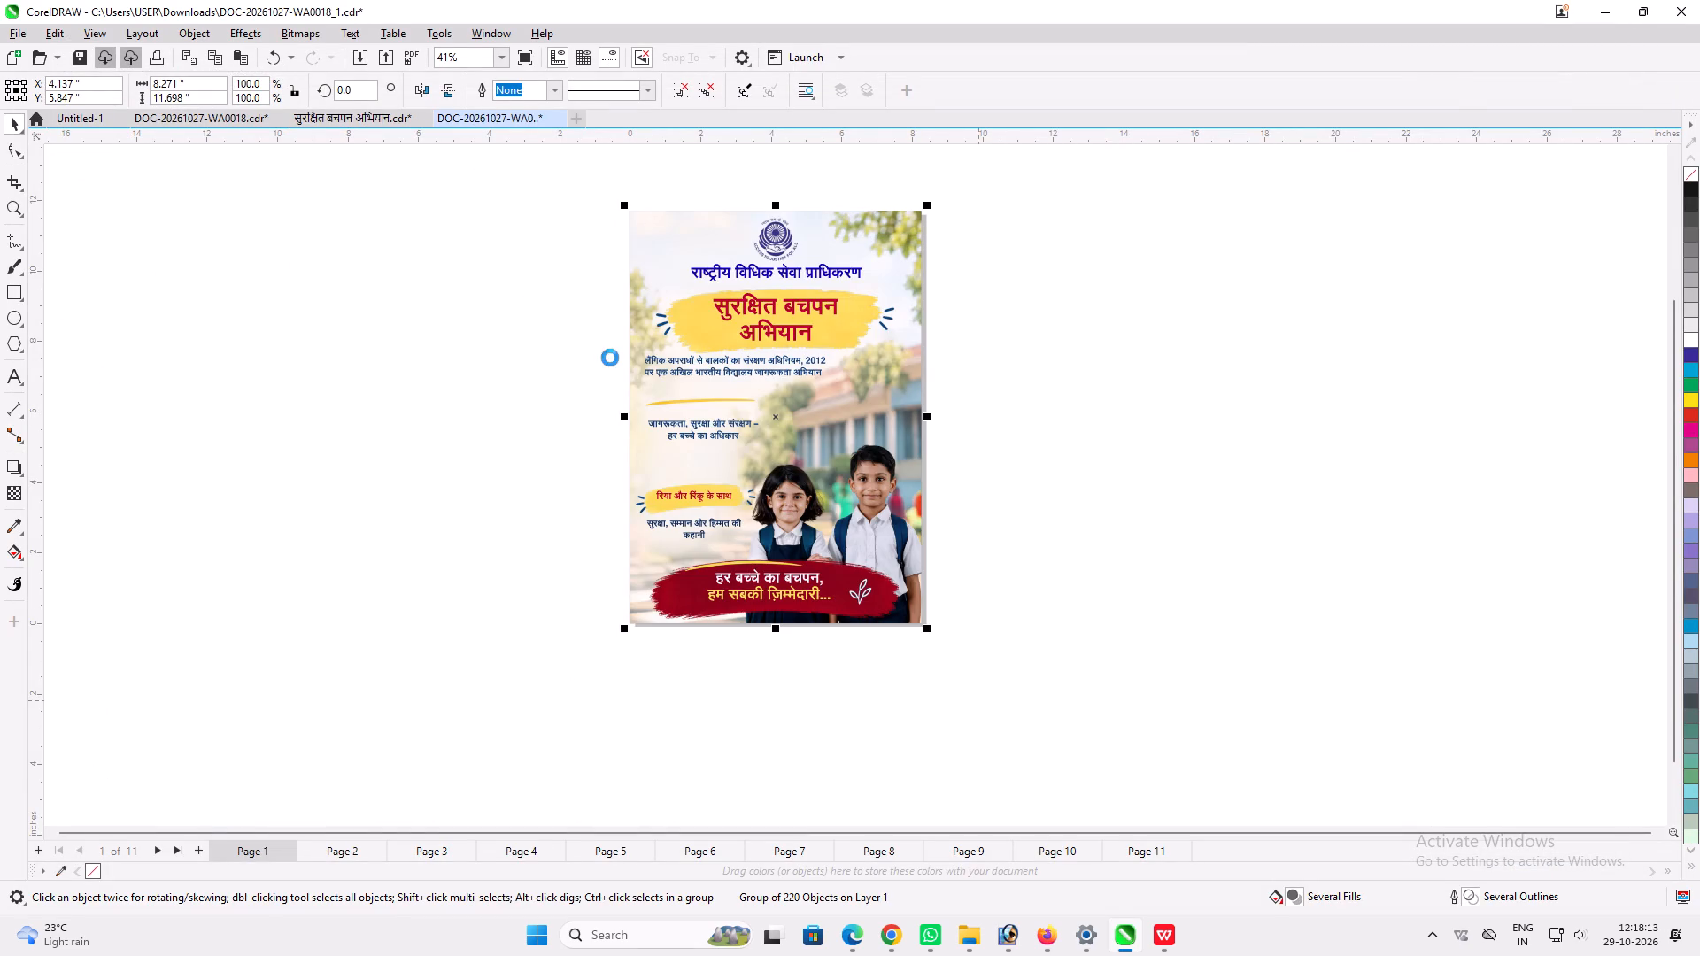
Group all the artwork on page 2 and export it to Downloads as a TIFF named 3, keeping the bitmap settings.
click(351, 849)
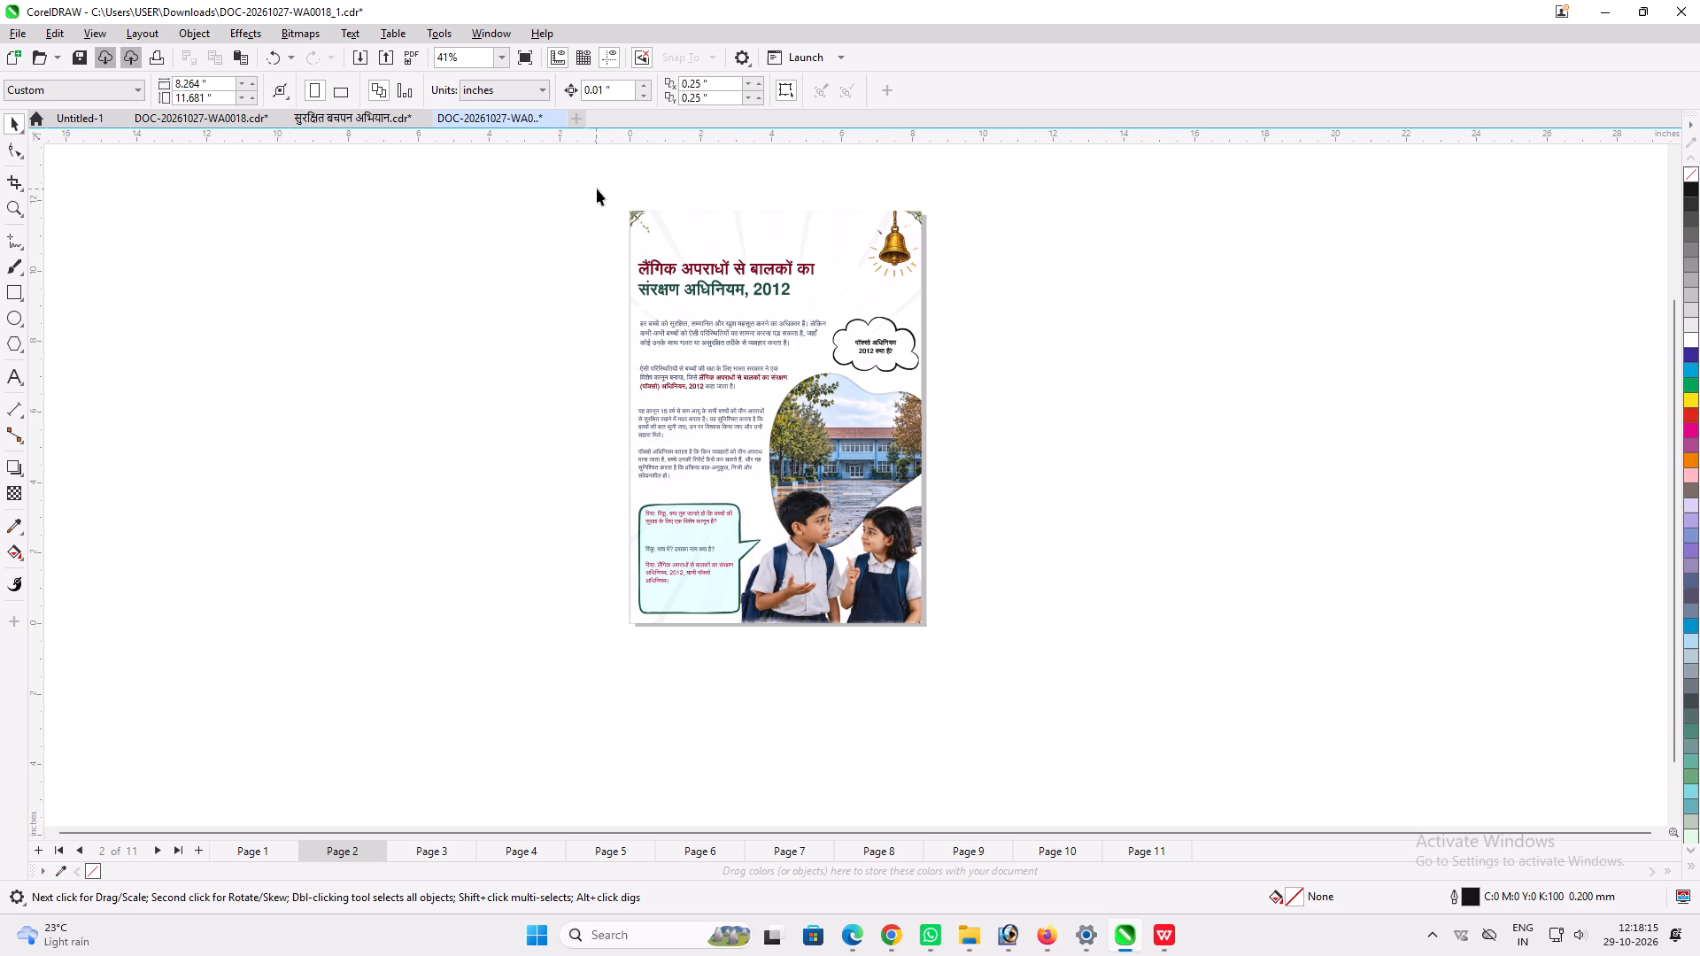
drag(598, 188, 1028, 735)
key(ctrl+g)
key(ctrl+e)
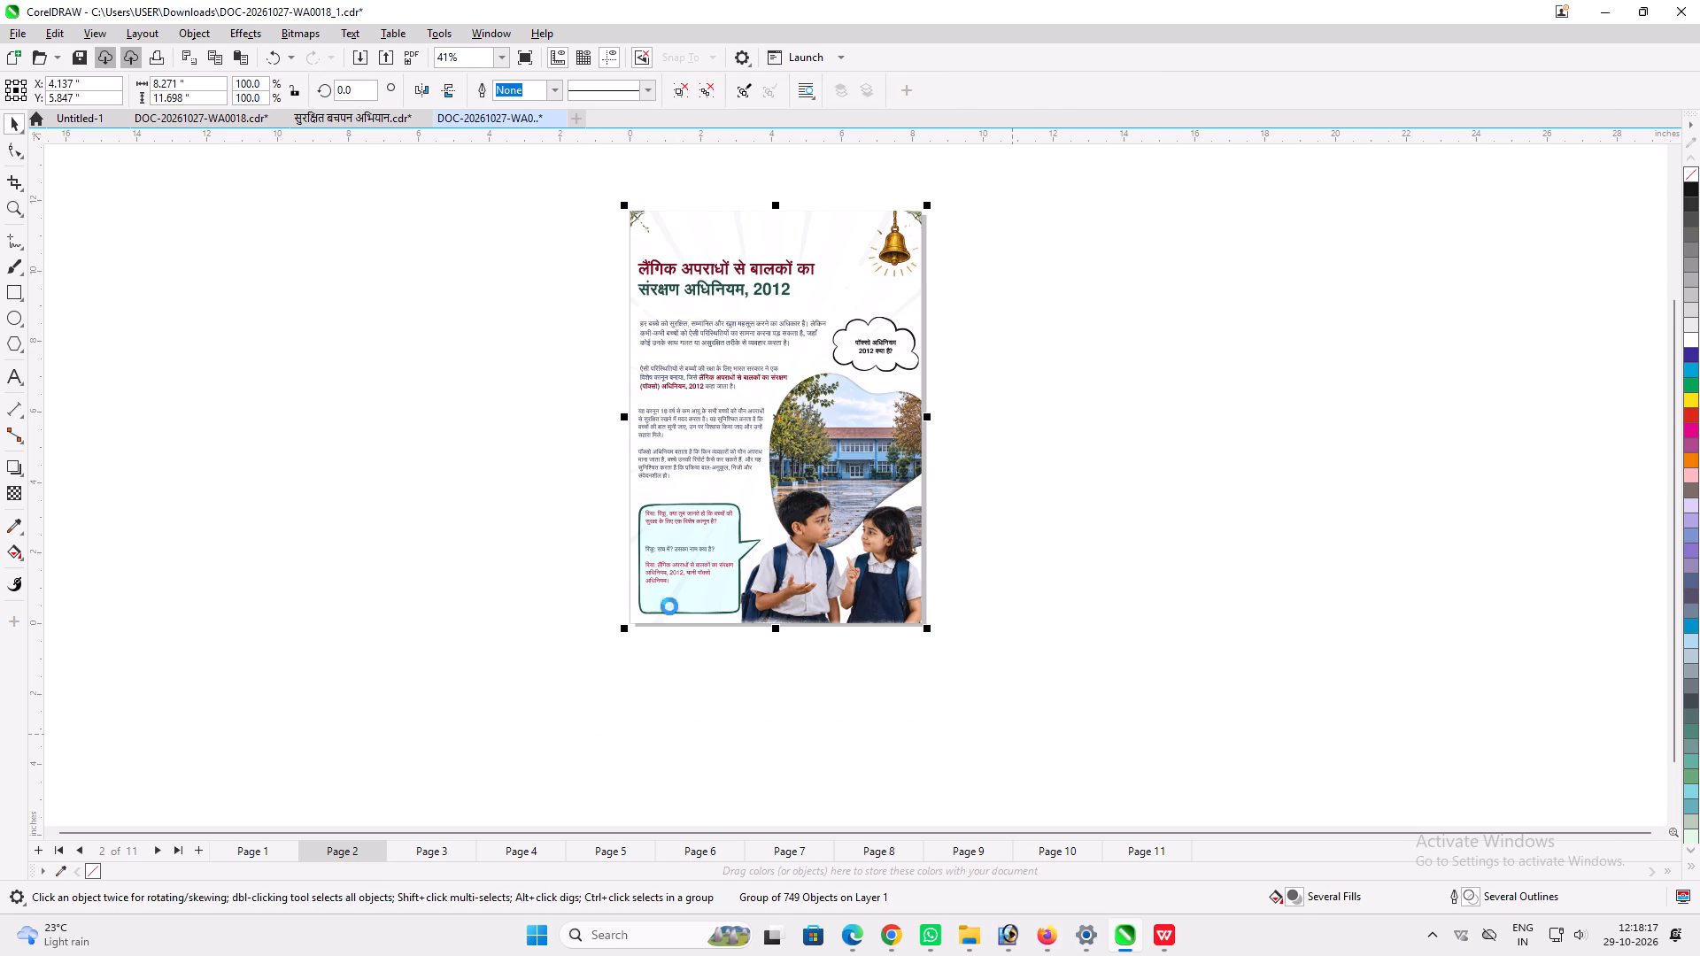
key(3)
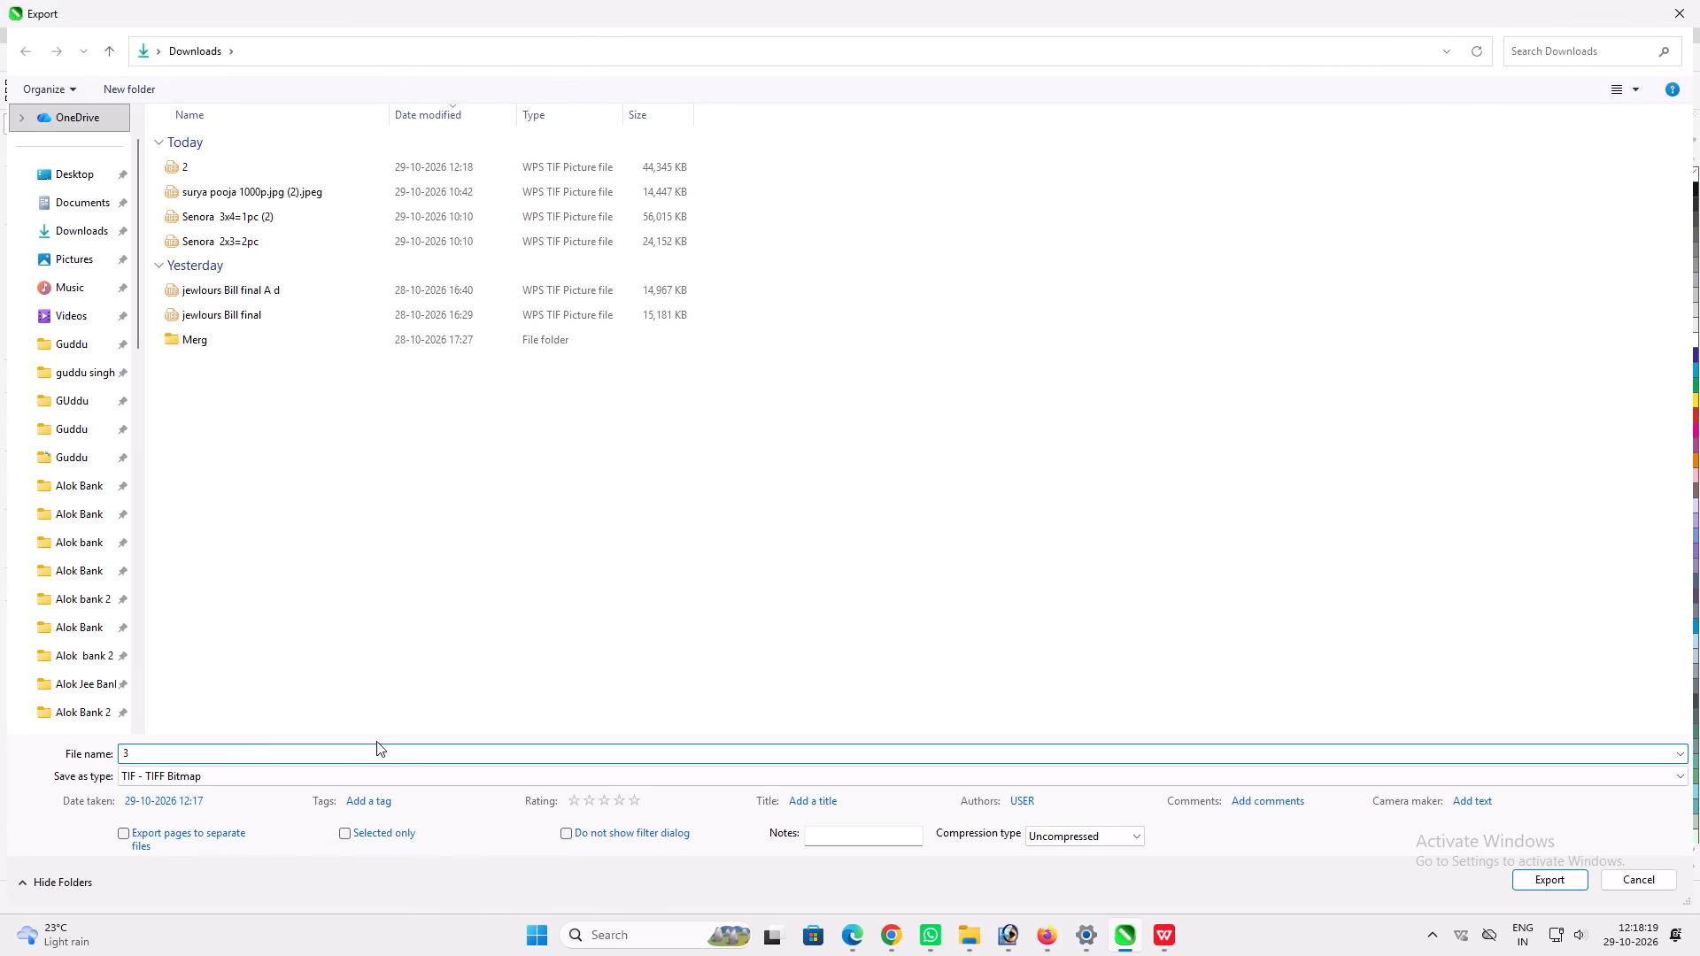
key(Return)
click(946, 657)
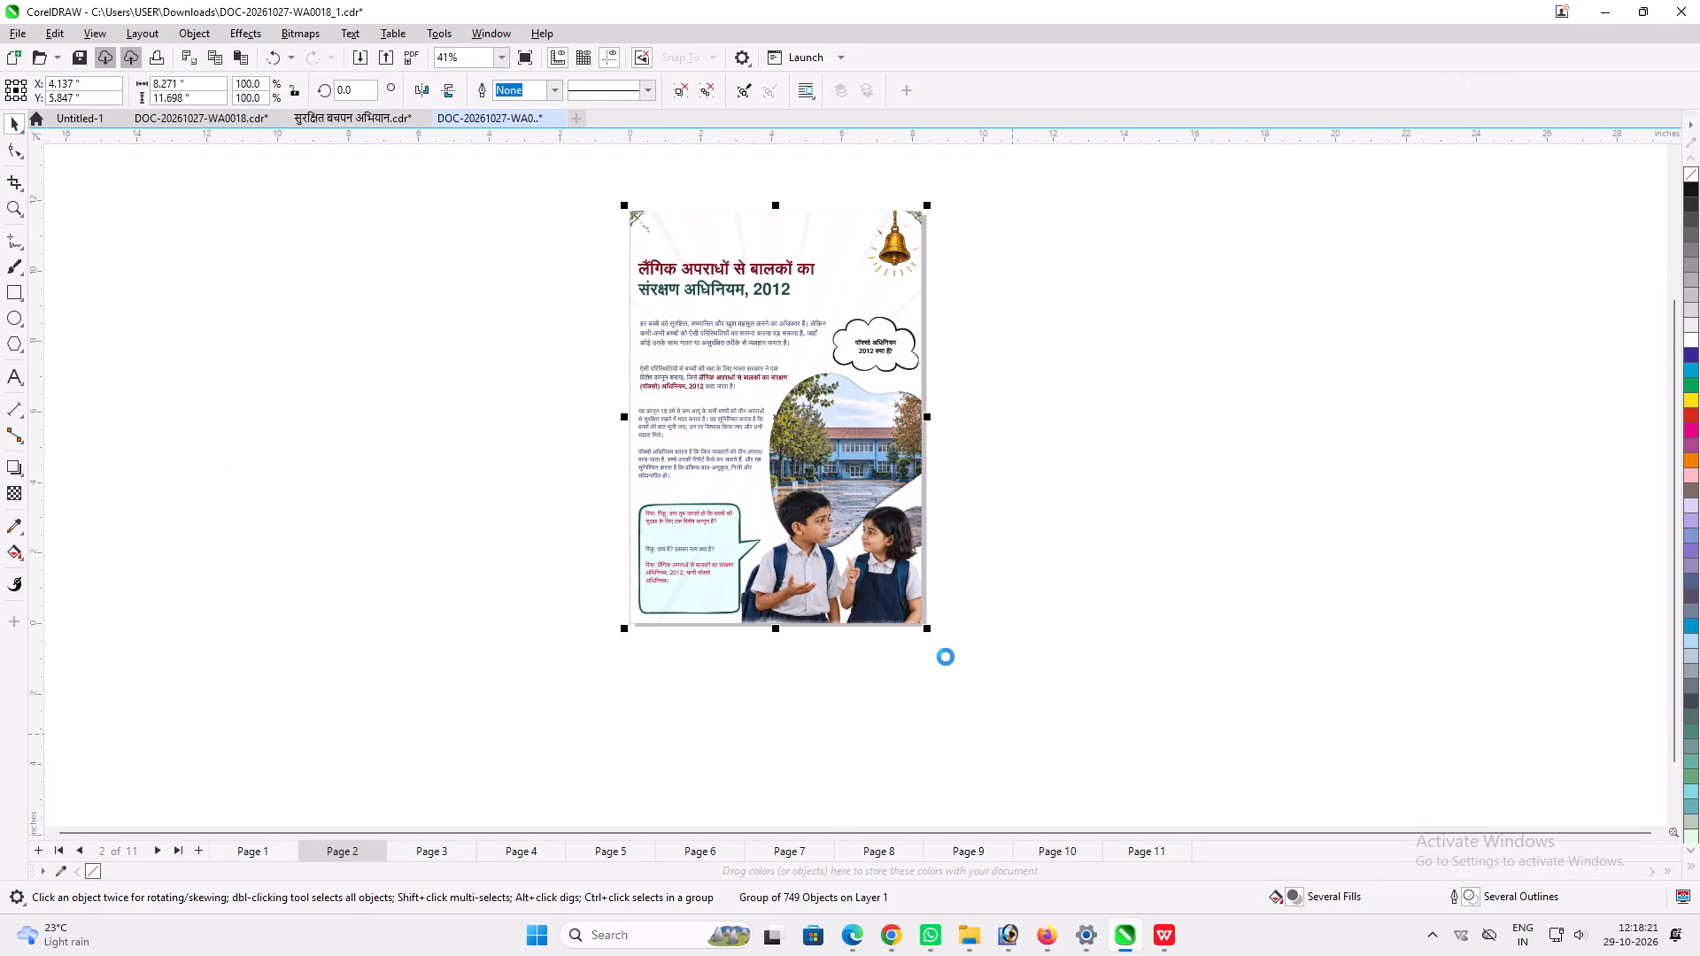
Group all the artwork on page 3 and export it to Downloads as a TIFF named 4, keeping the bitmap settings.
click(419, 863)
click(432, 857)
drag(1073, 706, 474, 181)
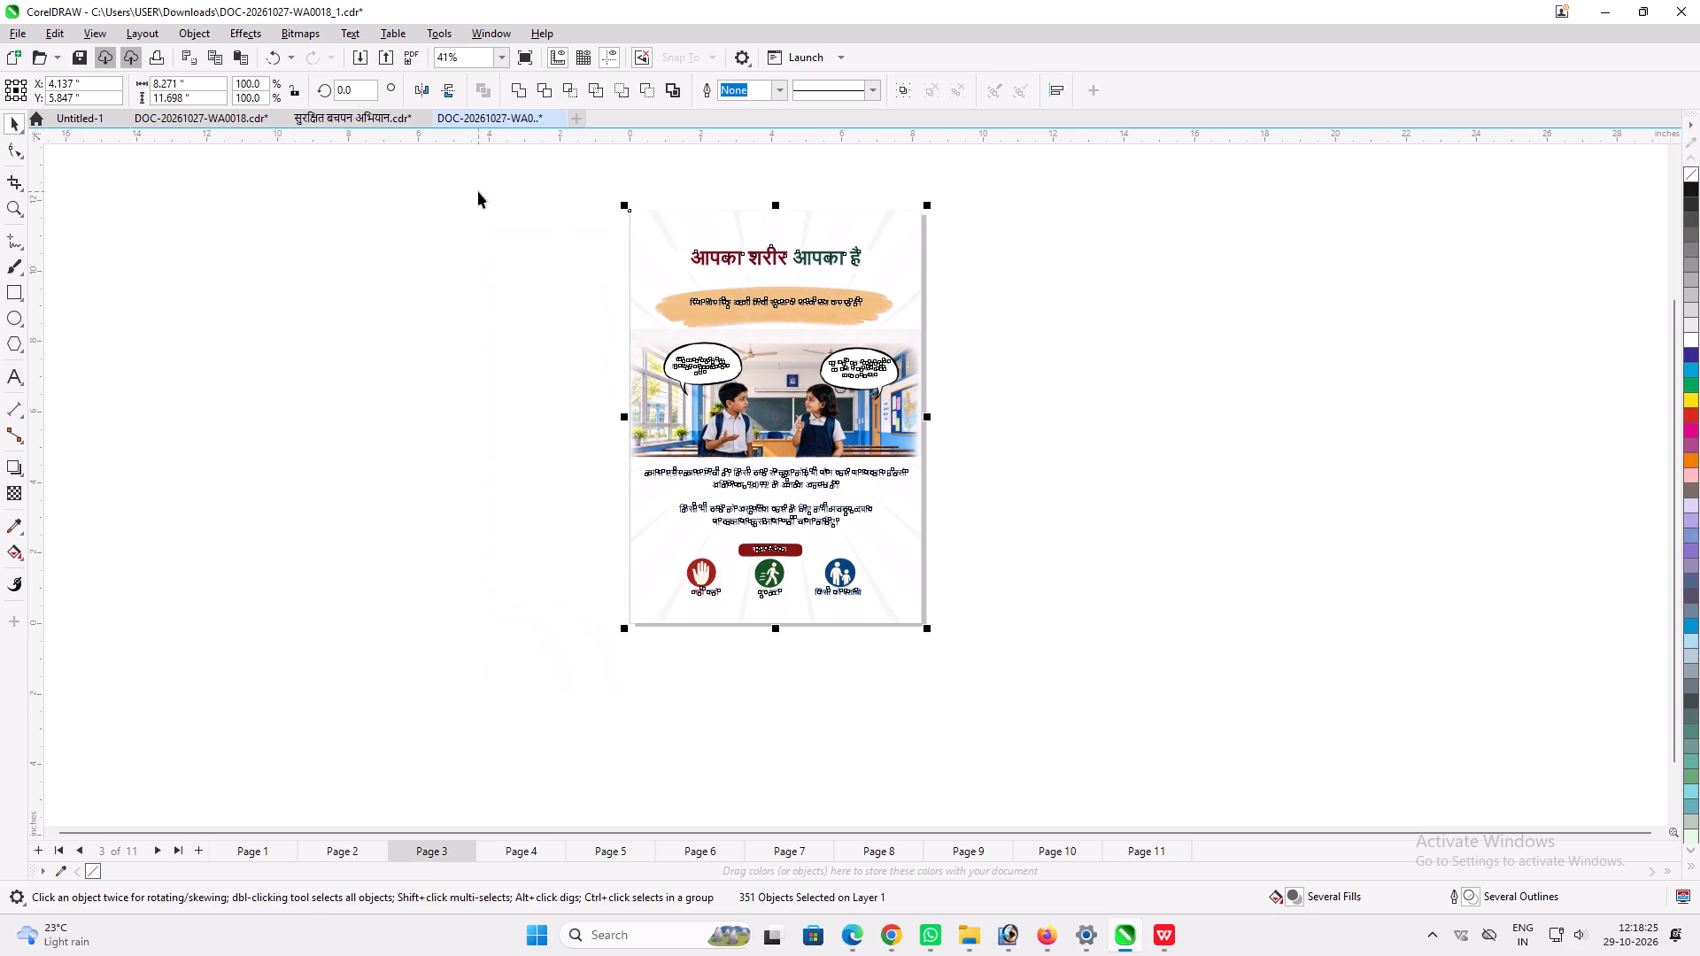
key(ctrl+g)
key(ctrl+e)
key(4)
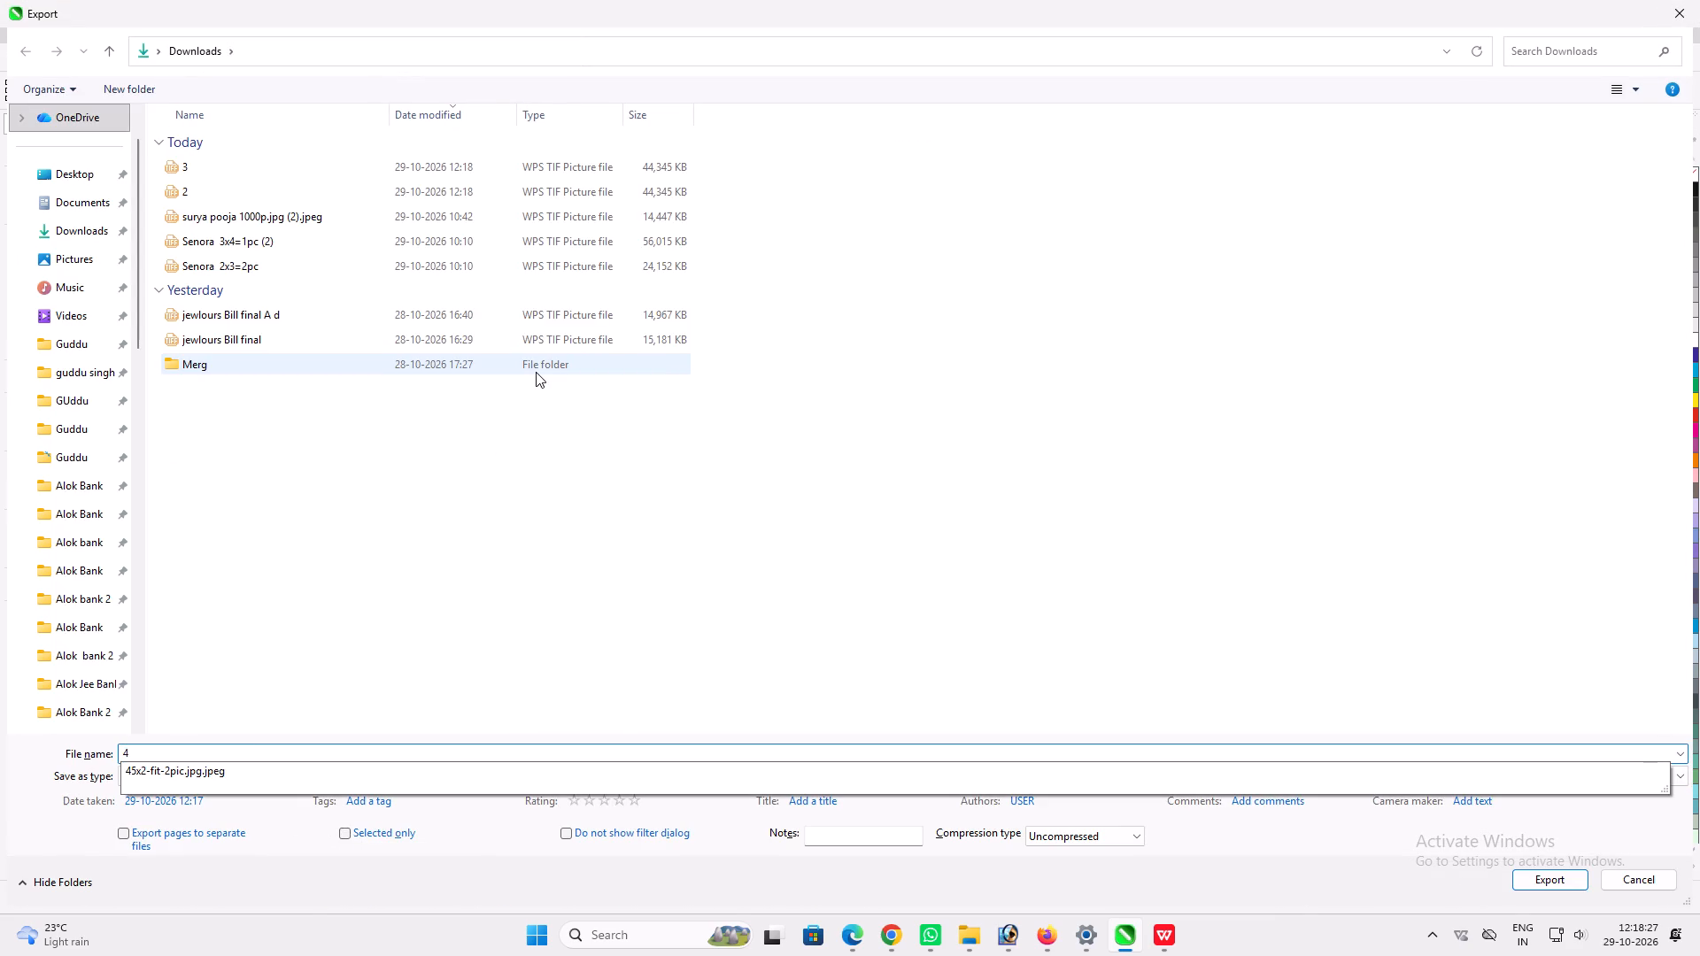
key(Return)
key(Return)
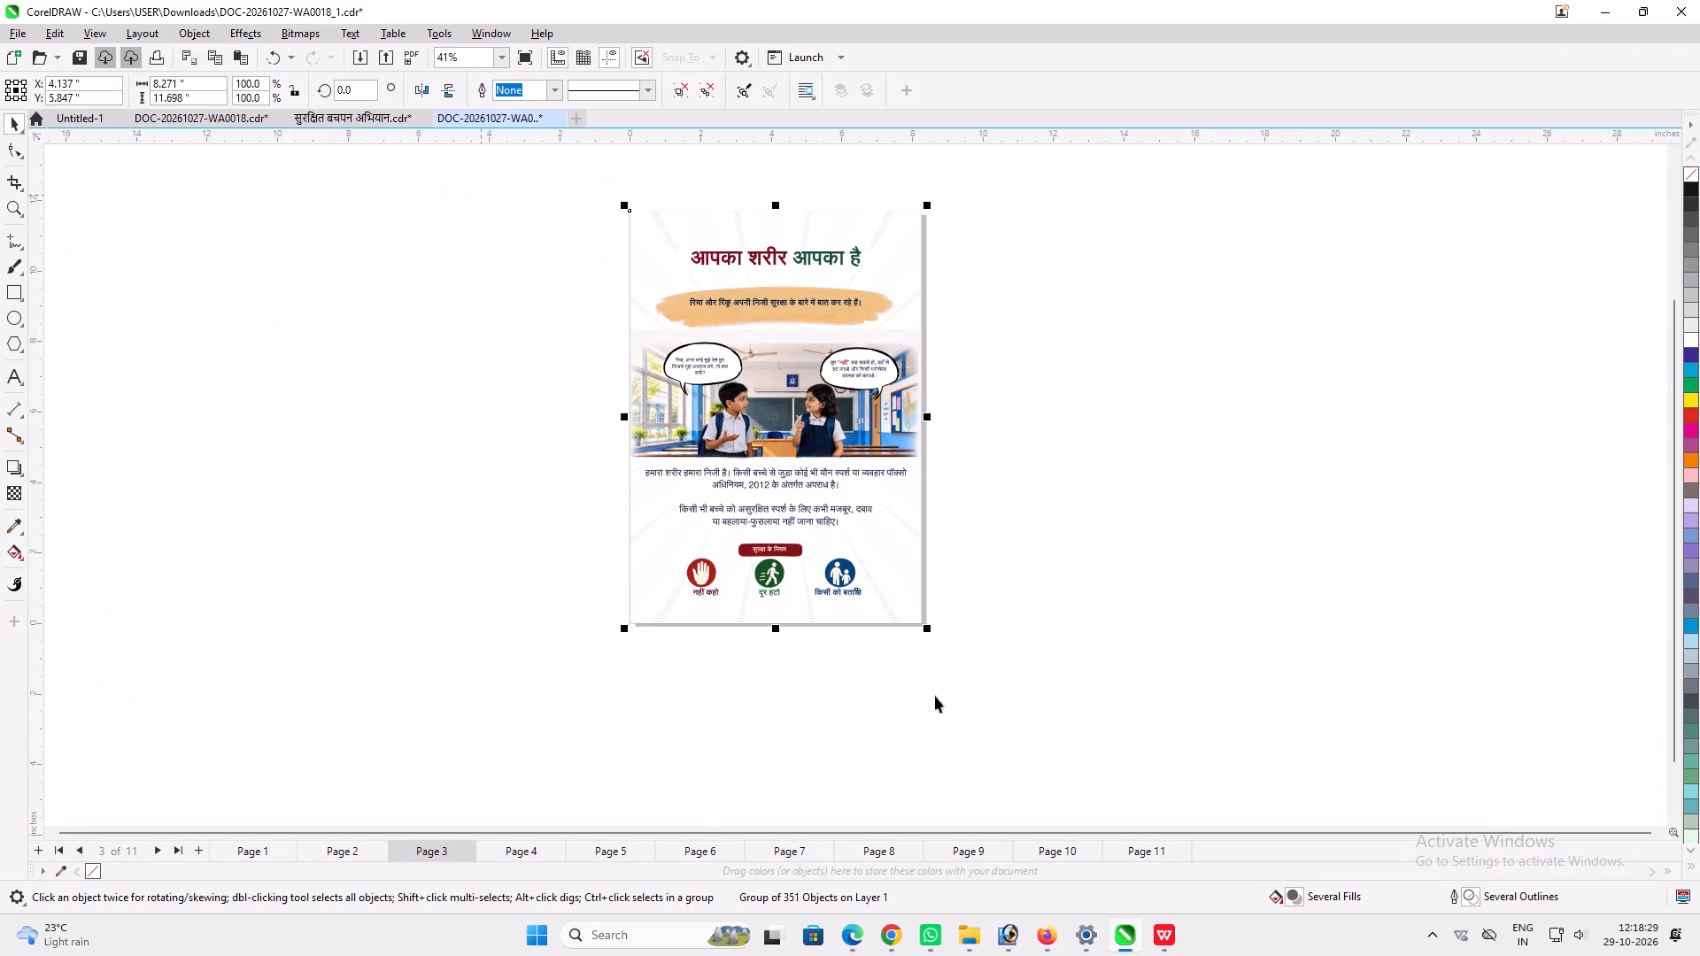
Group all the artwork on page 4 and export it to Downloads as a TIFF named 5, keeping the 300 dpi bitmap settings.
click(516, 846)
drag(1058, 700, 508, 173)
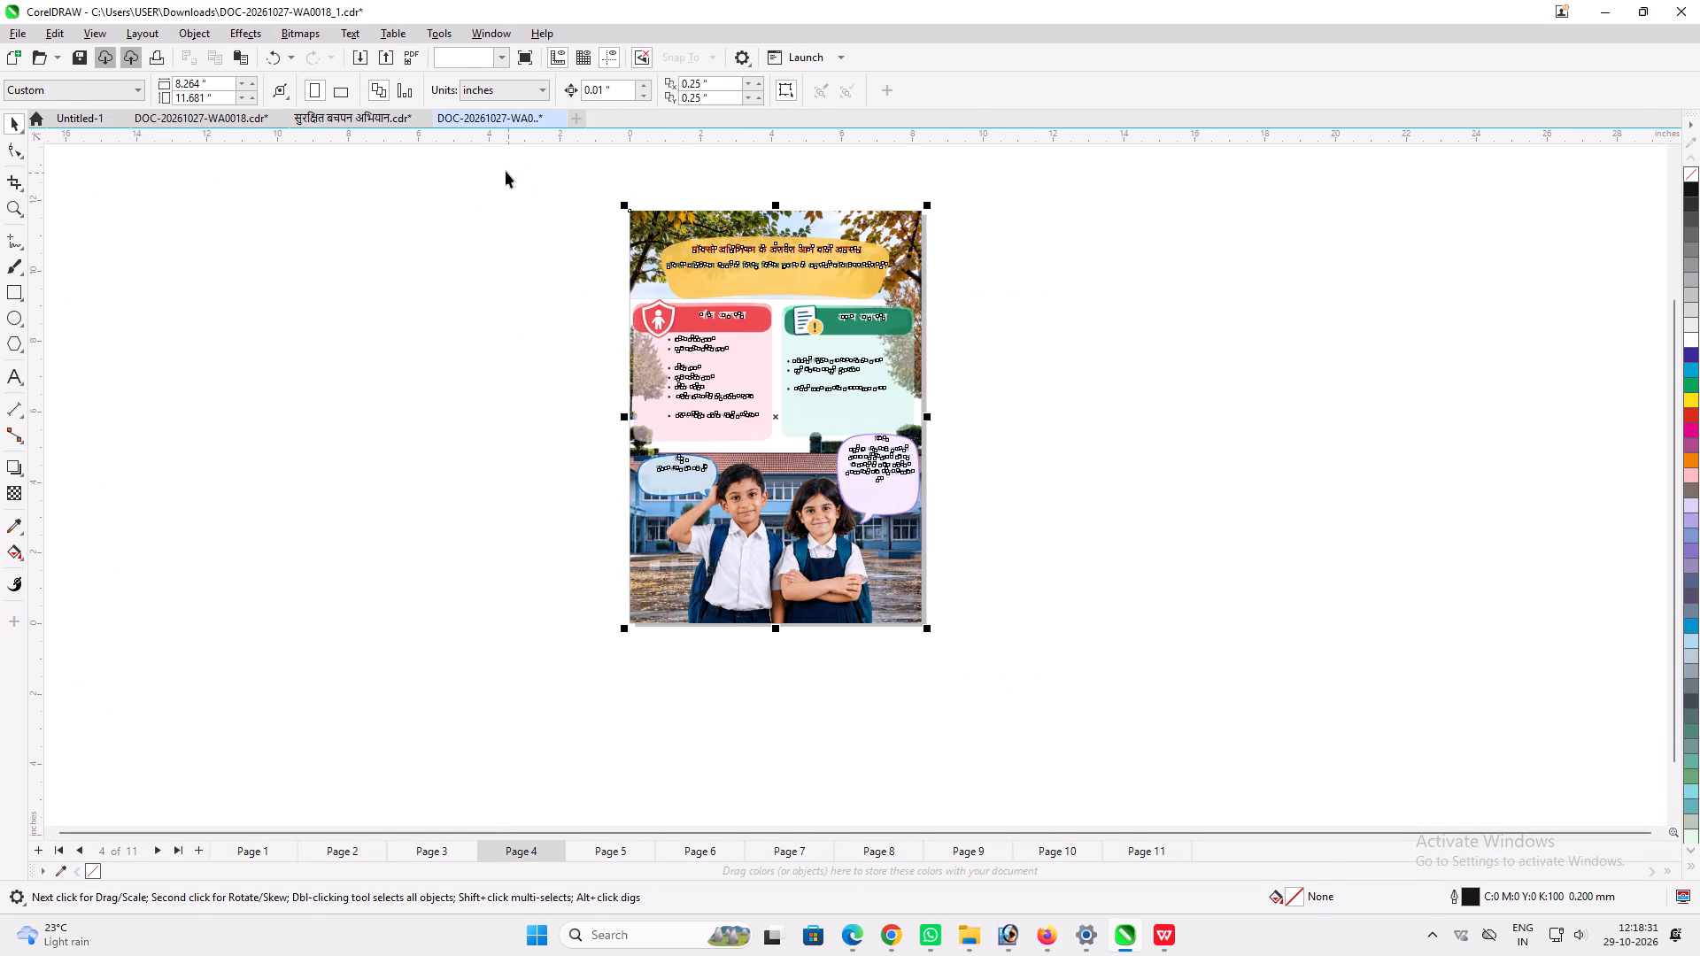
key(ctrl+g)
key(ctrl+e)
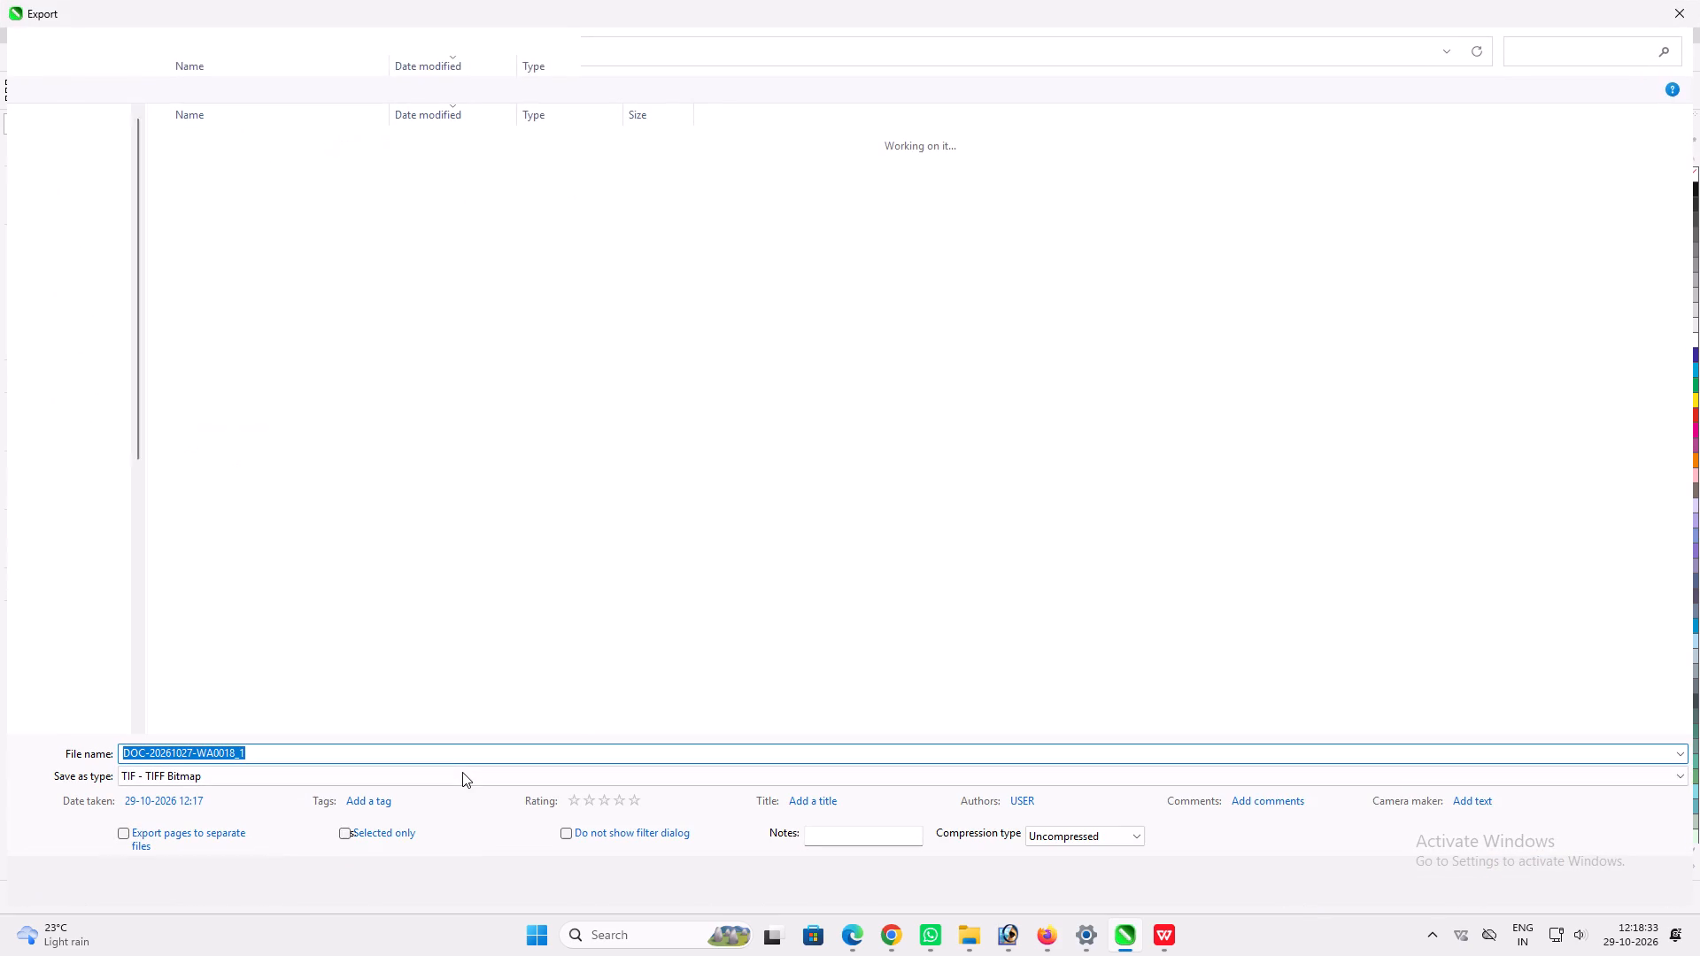
key(5)
key(Return)
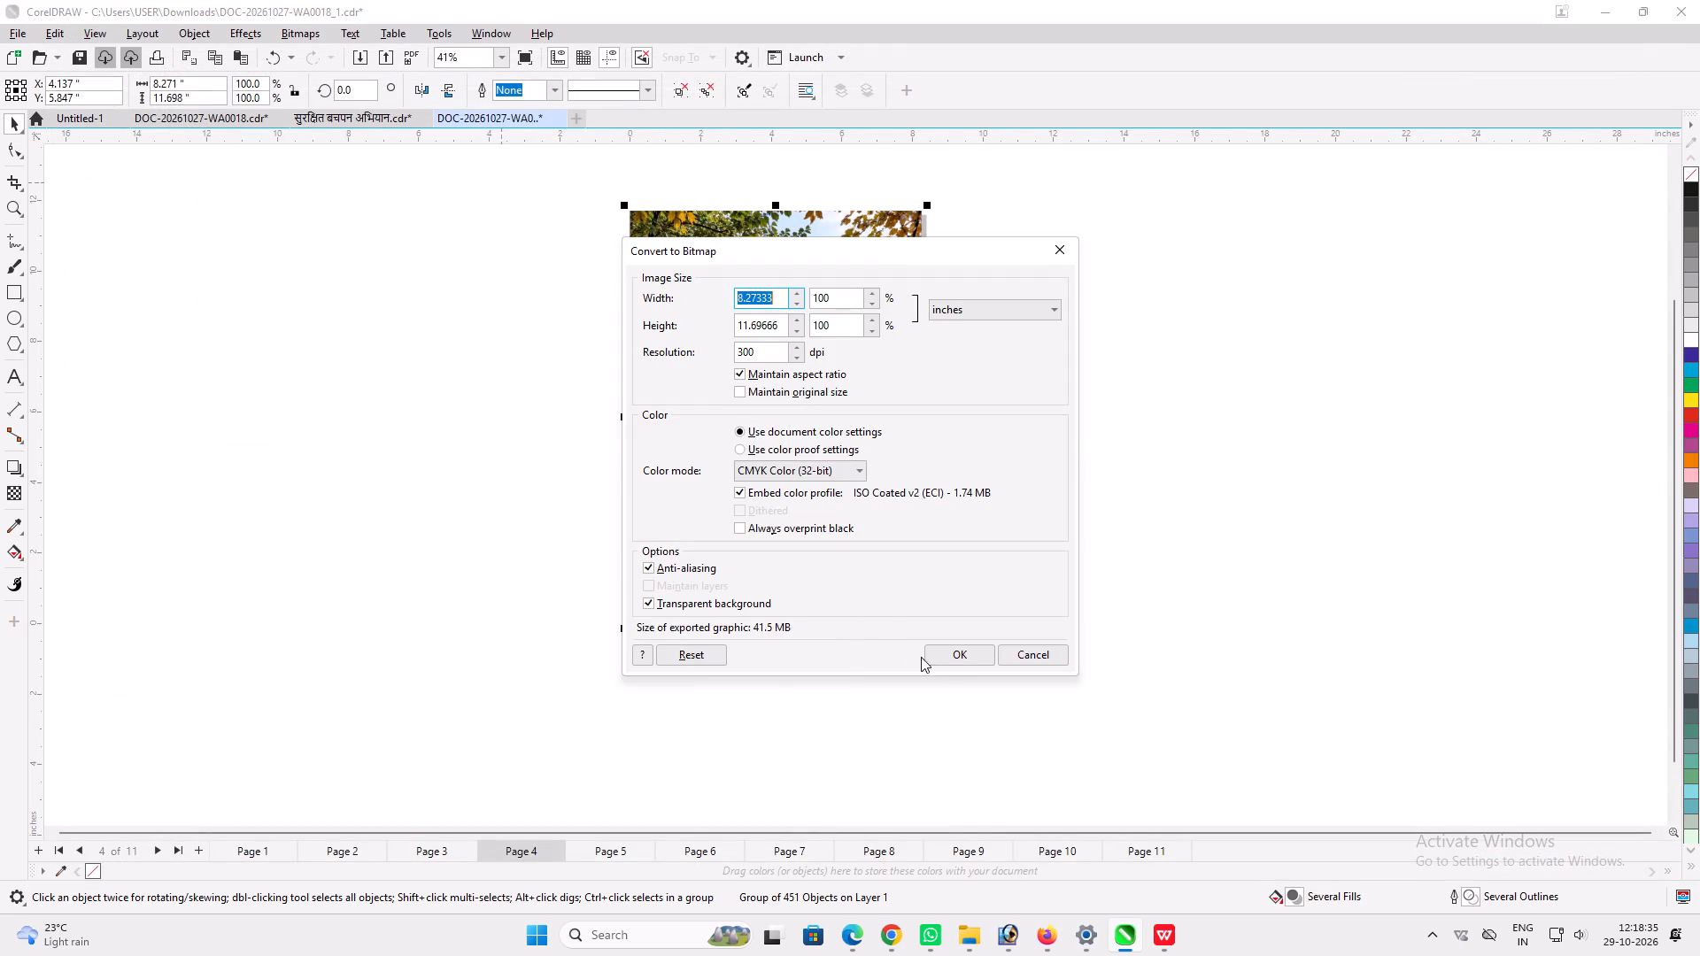
click(955, 647)
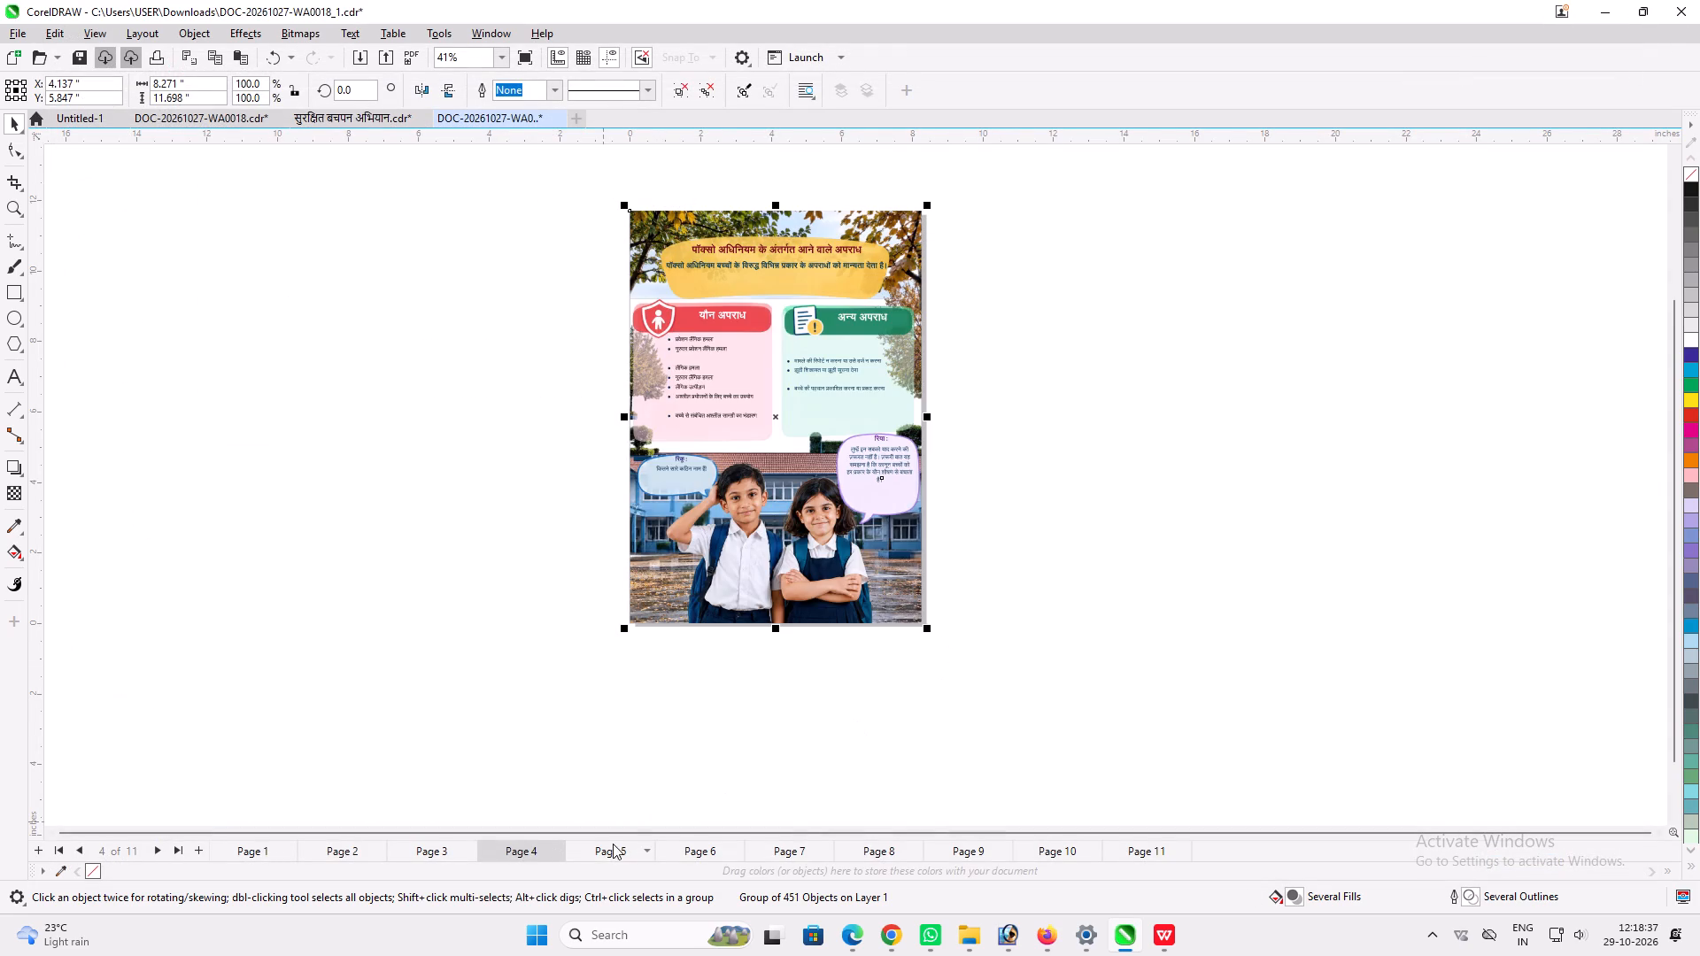
Group all the artwork on page 5 and export it to Downloads as a TIFF named 6, keeping the 300 dpi bitmap settings.
click(610, 850)
drag(943, 729, 460, 179)
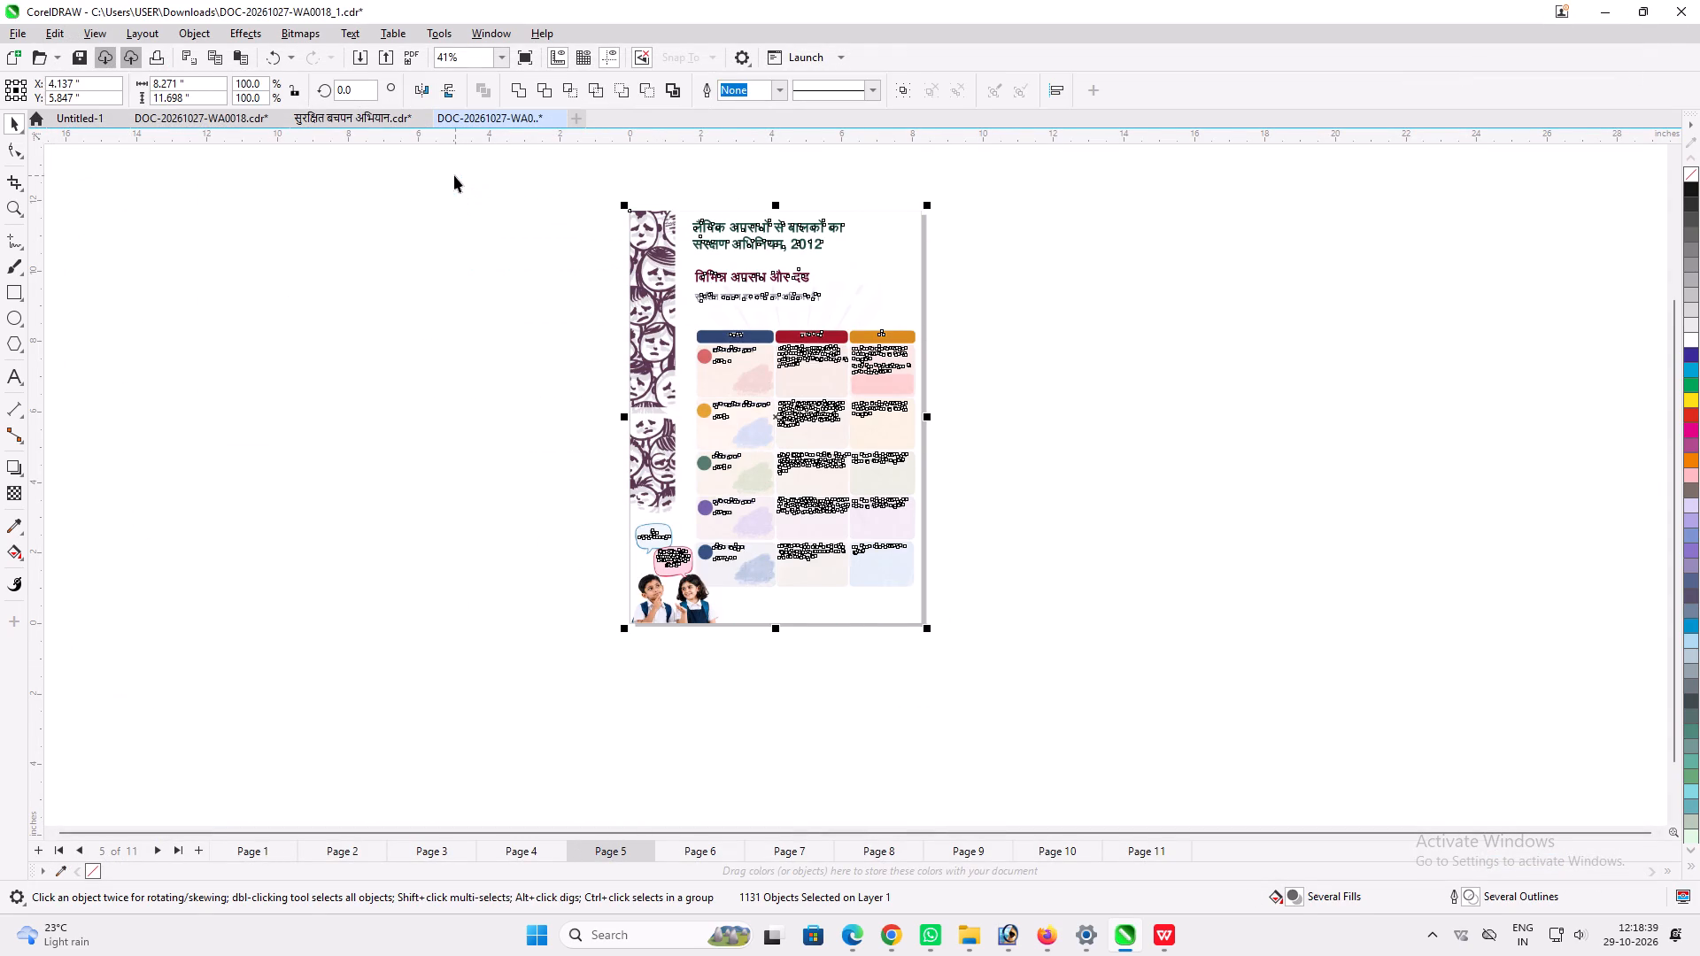
key(ctrl+g)
key(ctrl+e)
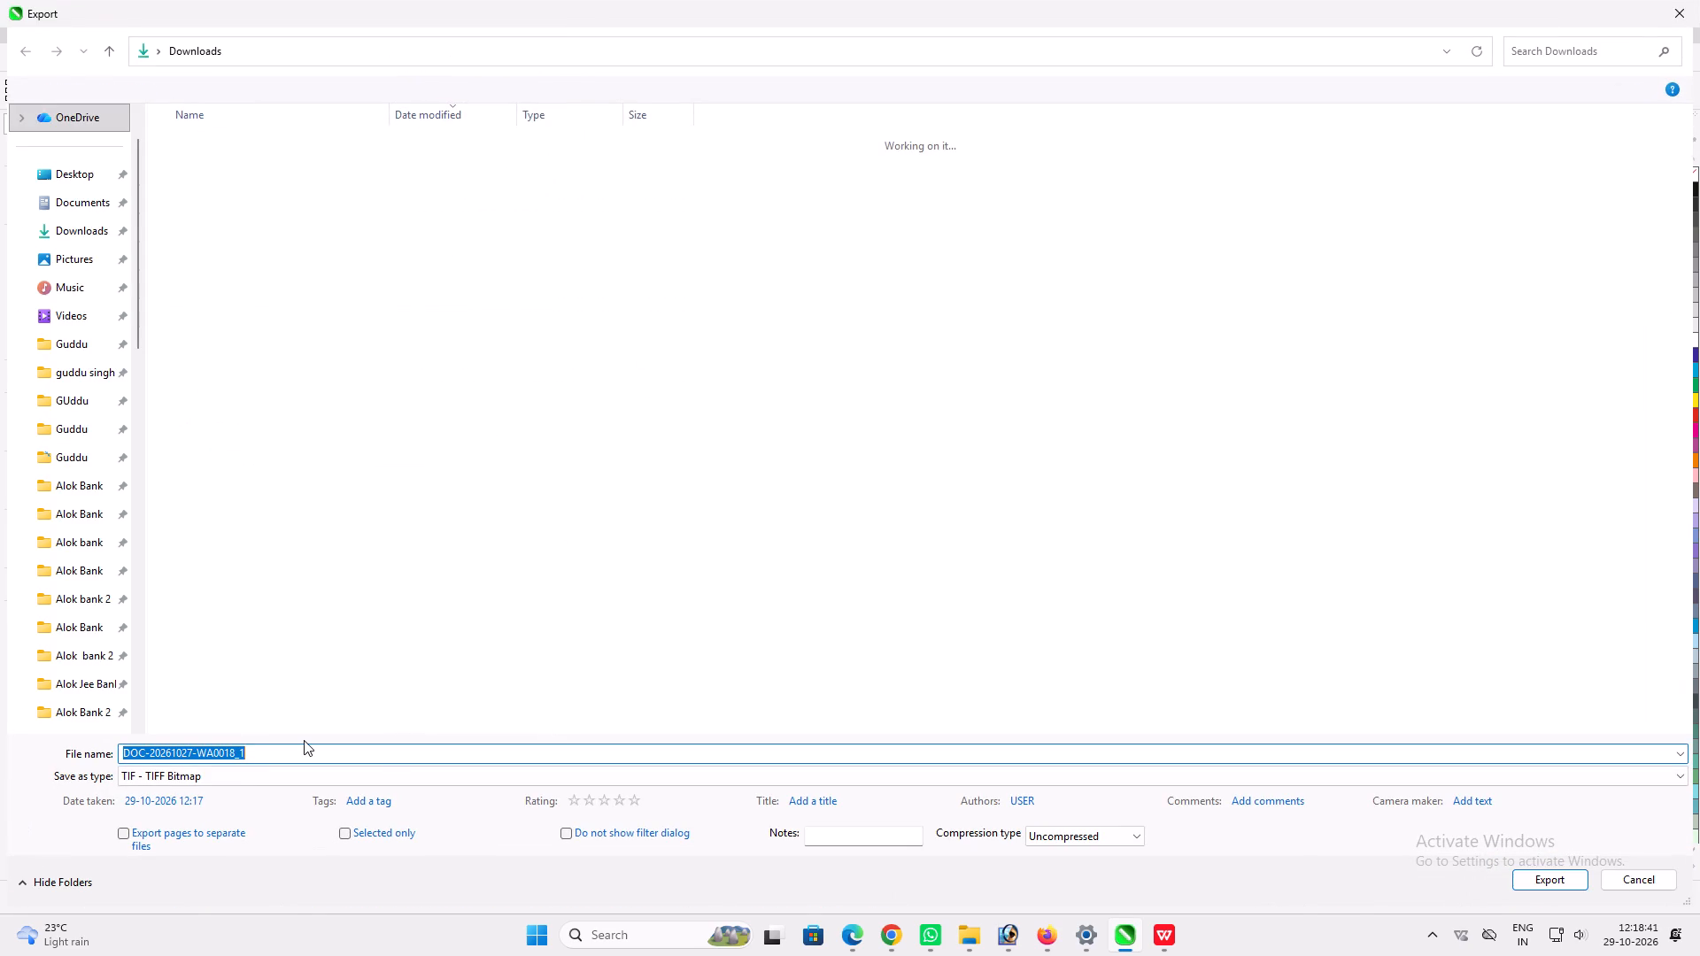
key(6)
key(Return)
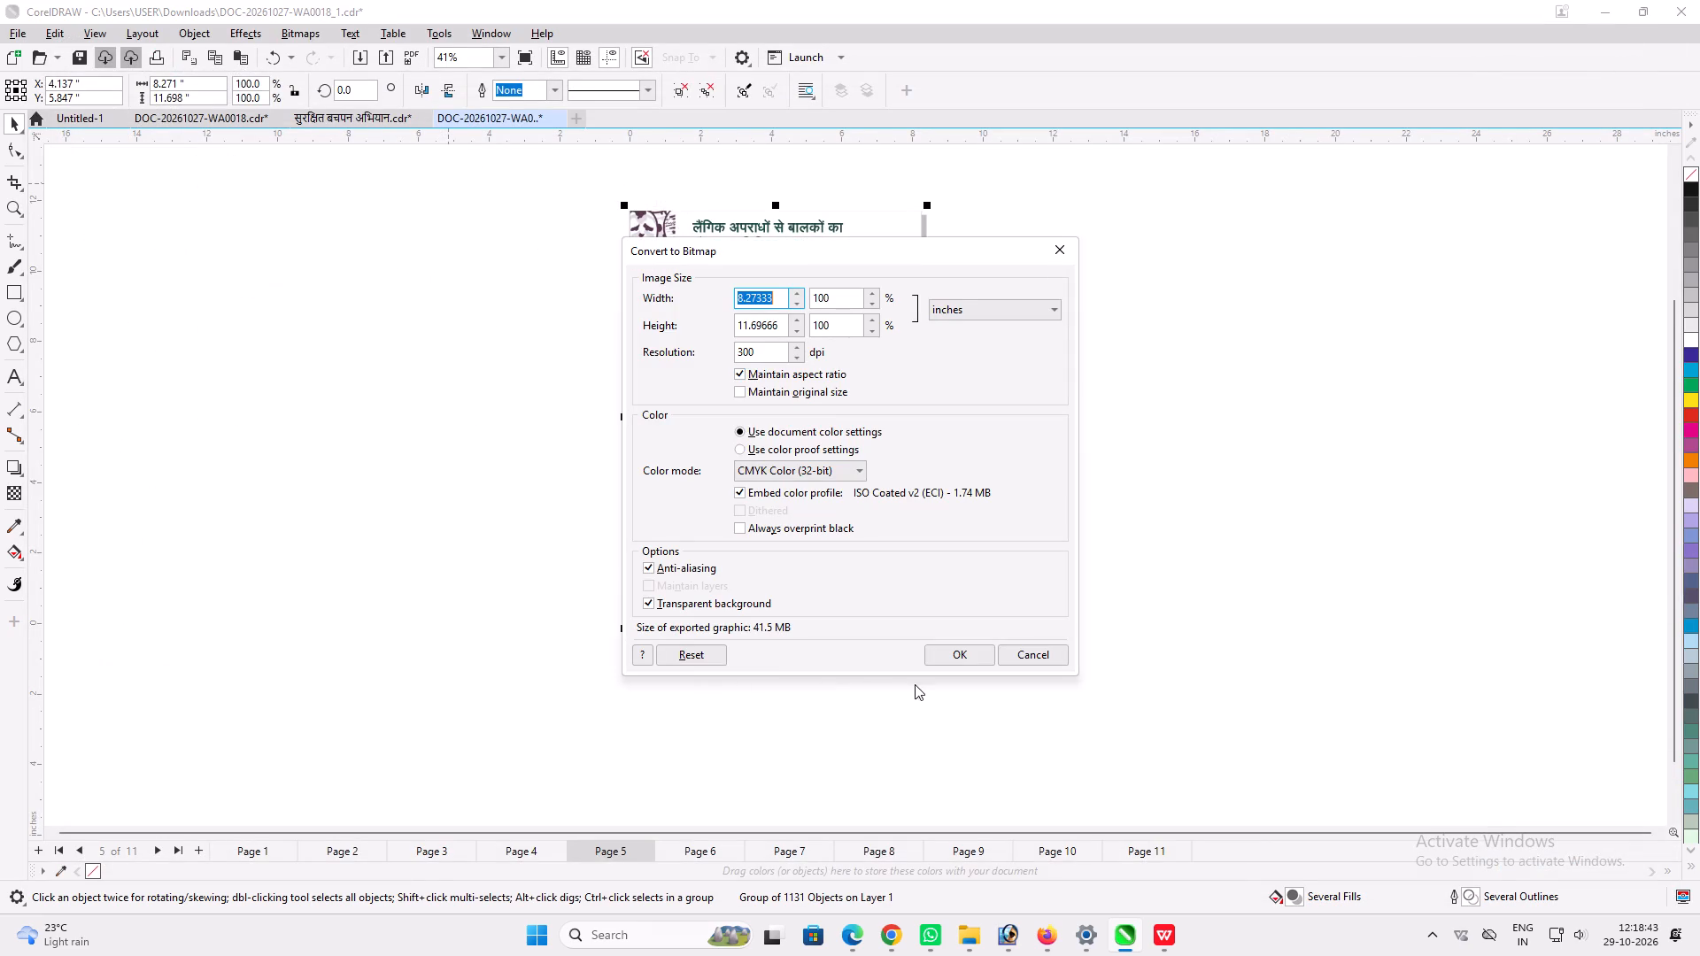
click(942, 659)
Group all the artwork on page 6 and export it to Downloads as a TIFF named 7, keeping the bitmap settings.
click(711, 850)
drag(932, 719, 633, 396)
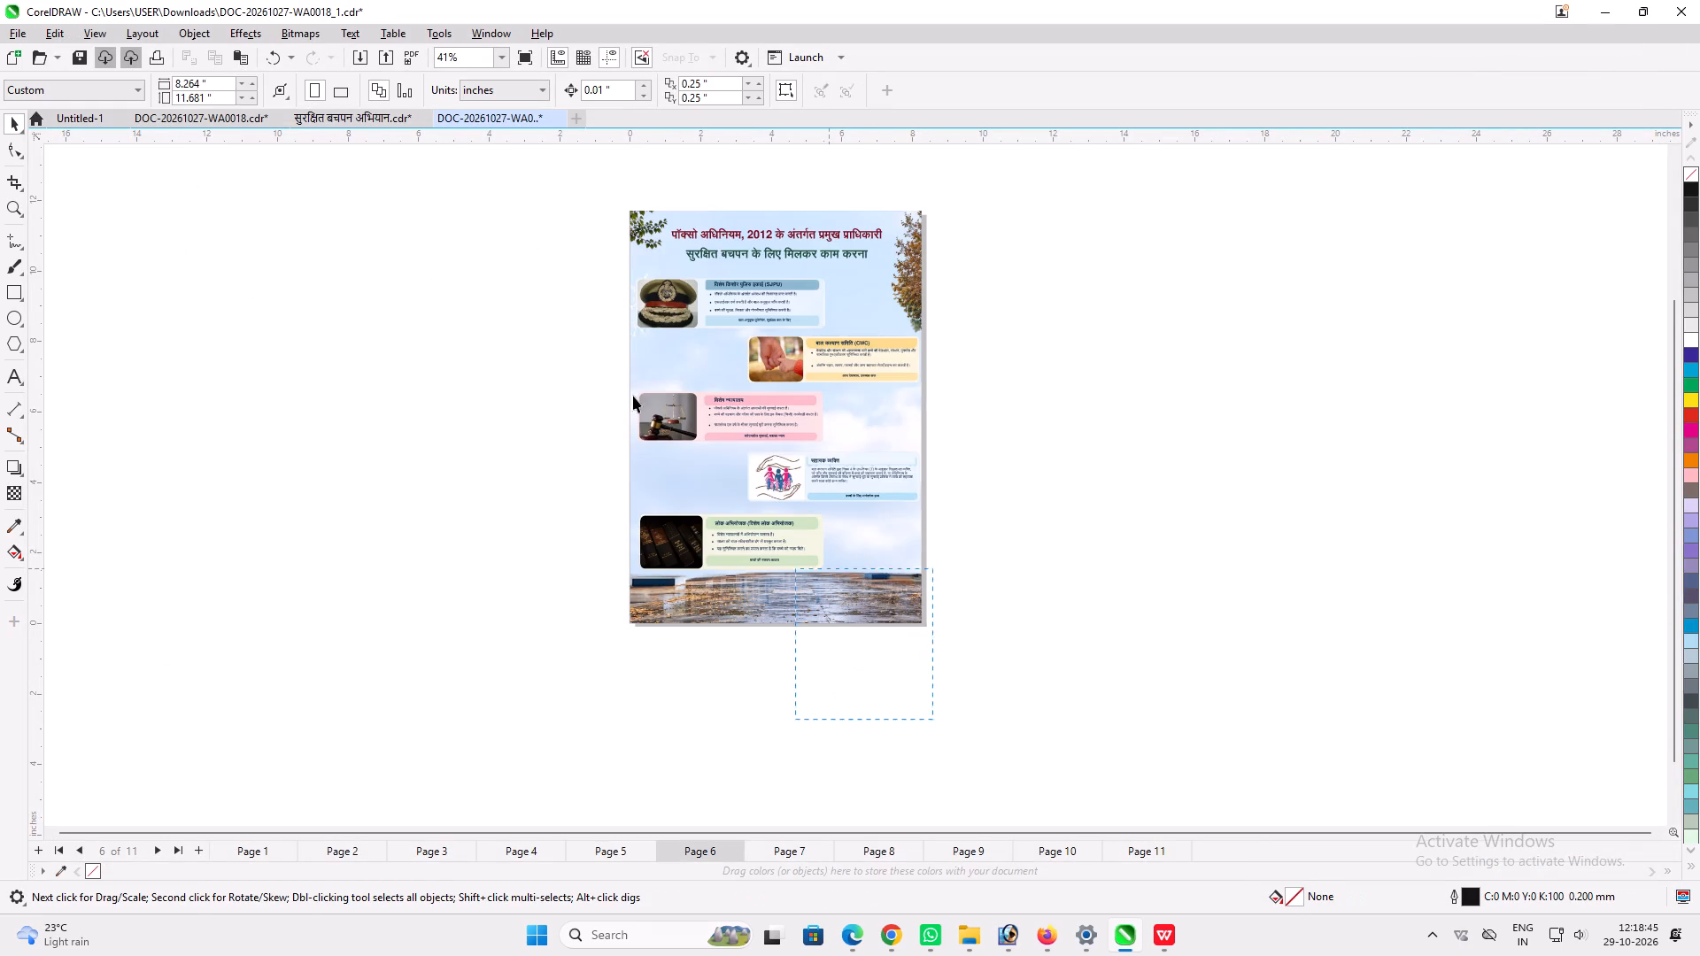
drag(633, 396, 483, 187)
key(ctrl+g)
key(ctrl+e)
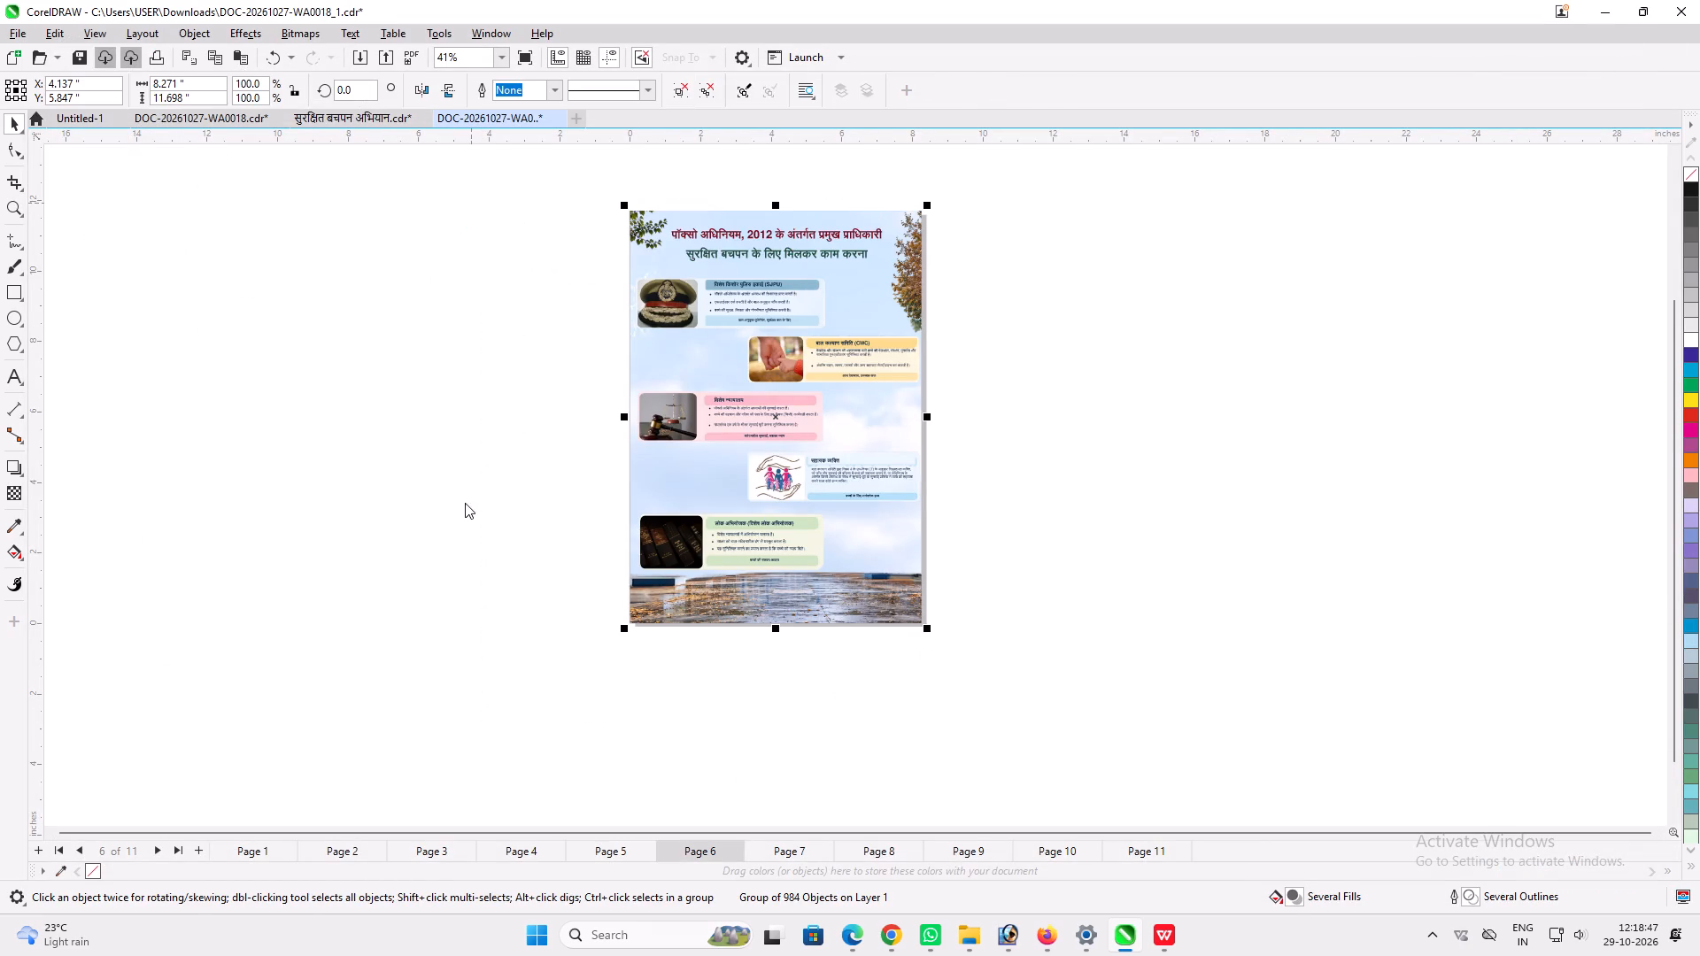
key(7)
key(Return)
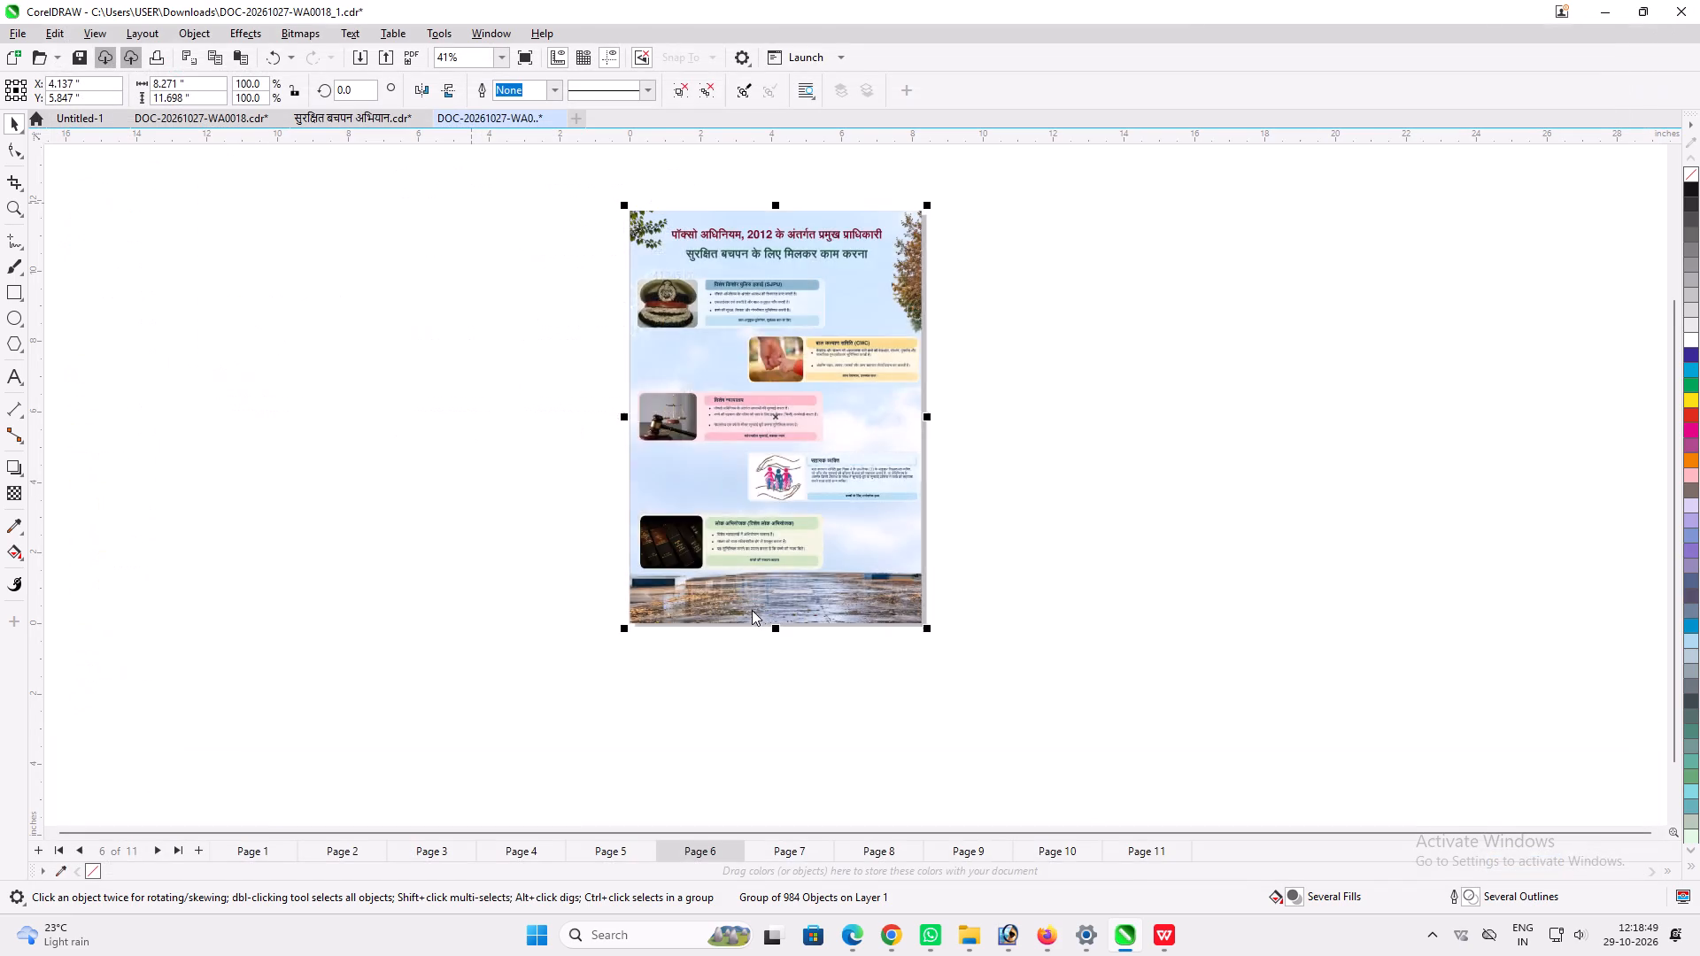
click(962, 661)
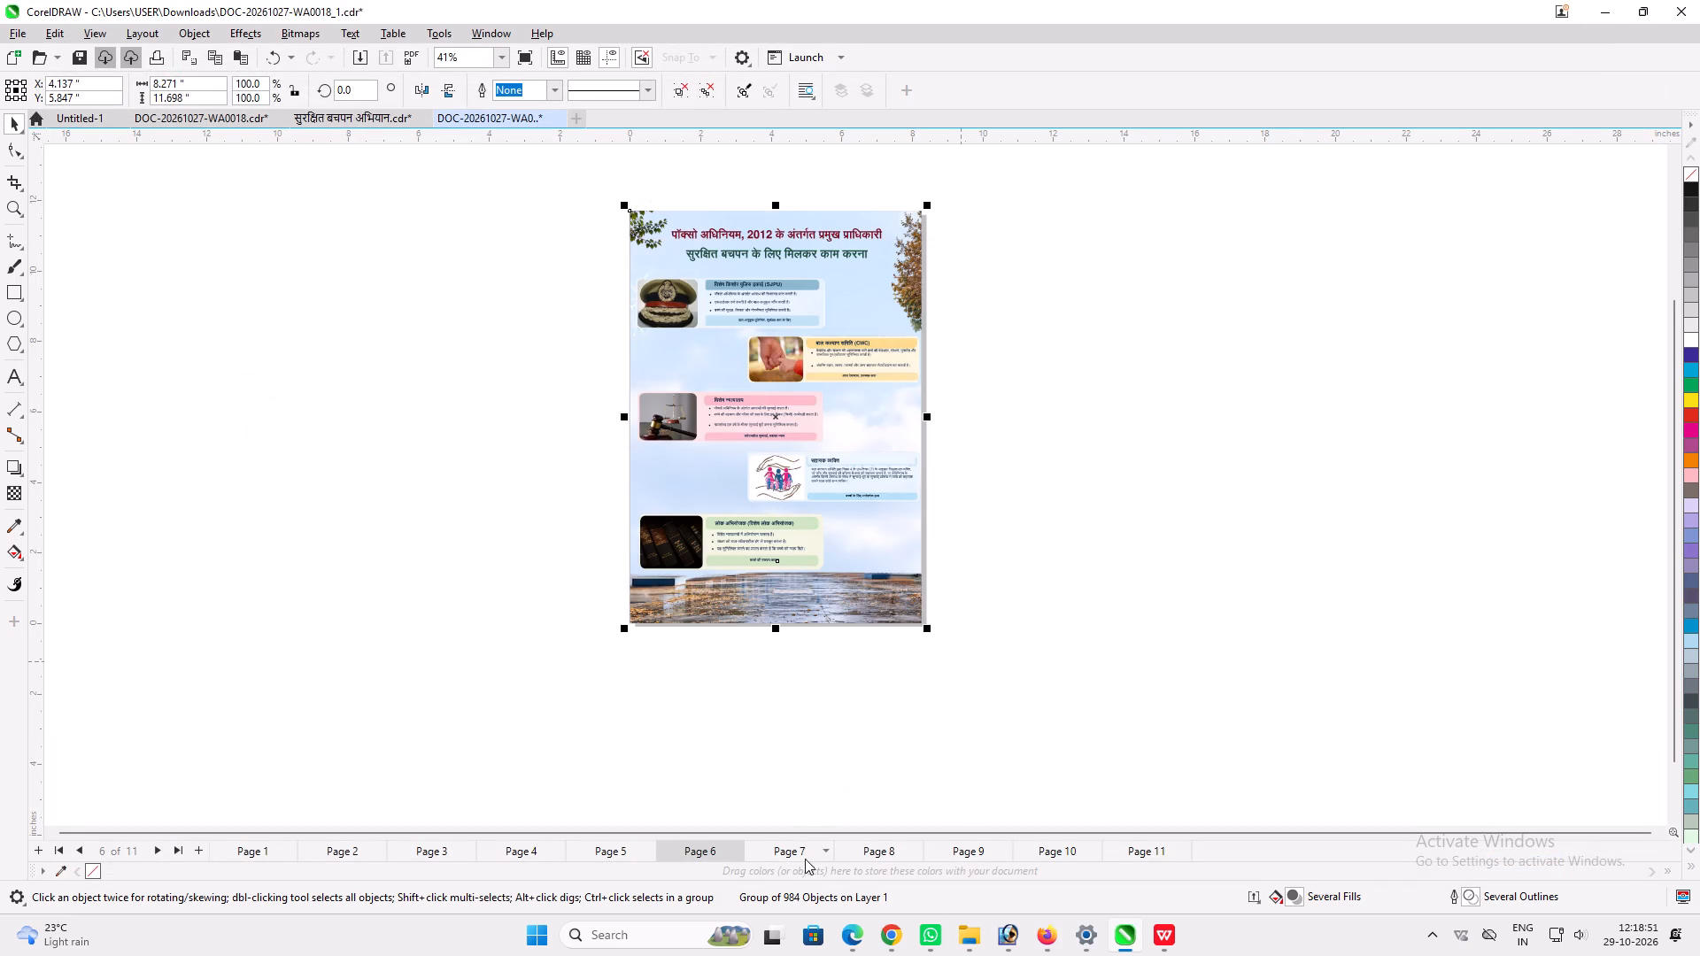
Group all the artwork on page 7 and export it to Downloads as a TIFF named 8, keeping the 300 dpi bitmap settings.
click(798, 856)
drag(981, 710, 545, 156)
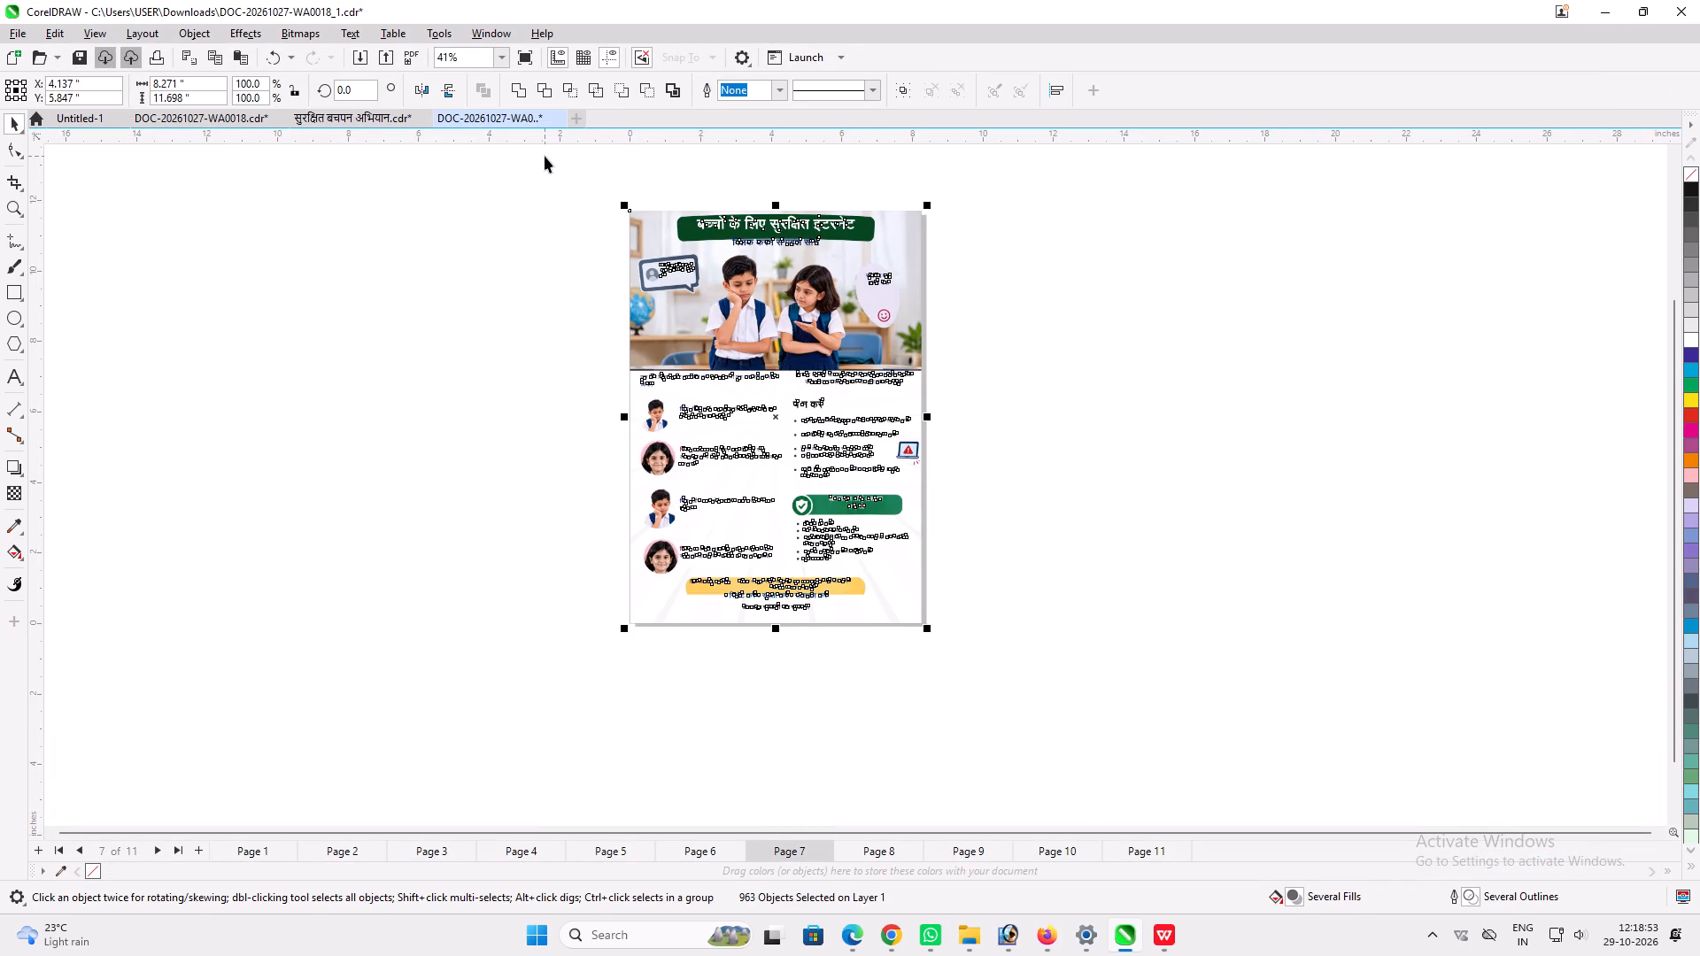
key(ctrl+g)
key(ctrl+e)
key(8)
key(Return)
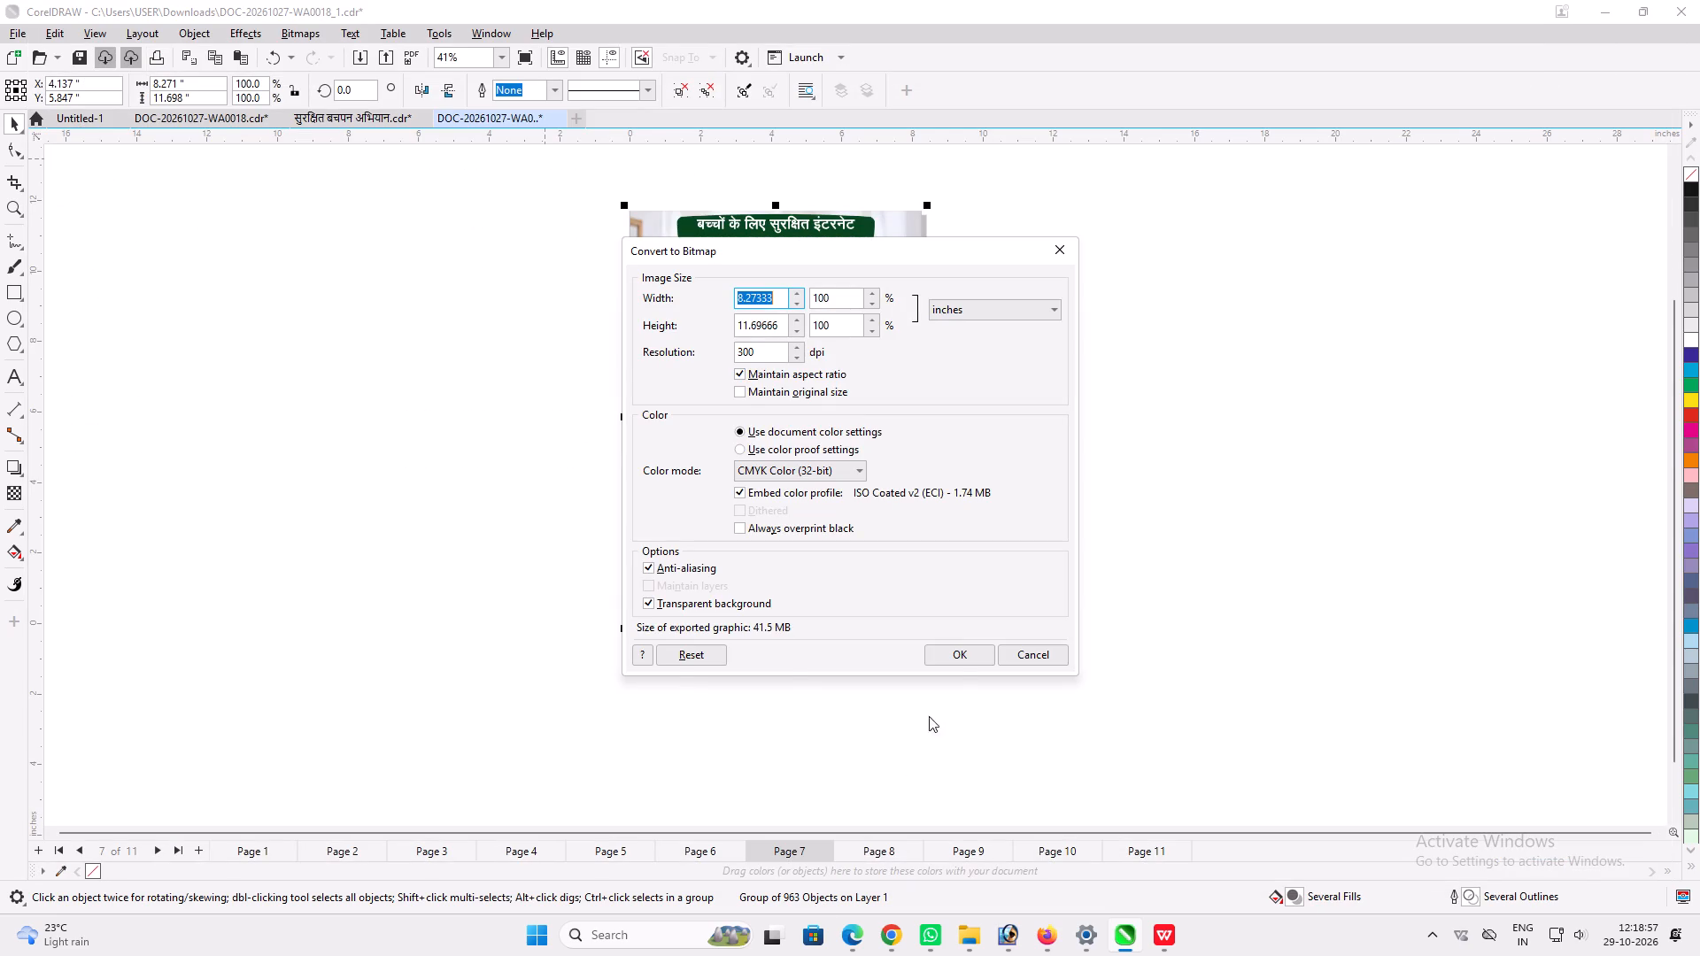
click(958, 655)
Group all the artwork on page 8 and export it to Downloads as a TIFF named 9, keeping the 300 dpi bitmap settings.
click(877, 852)
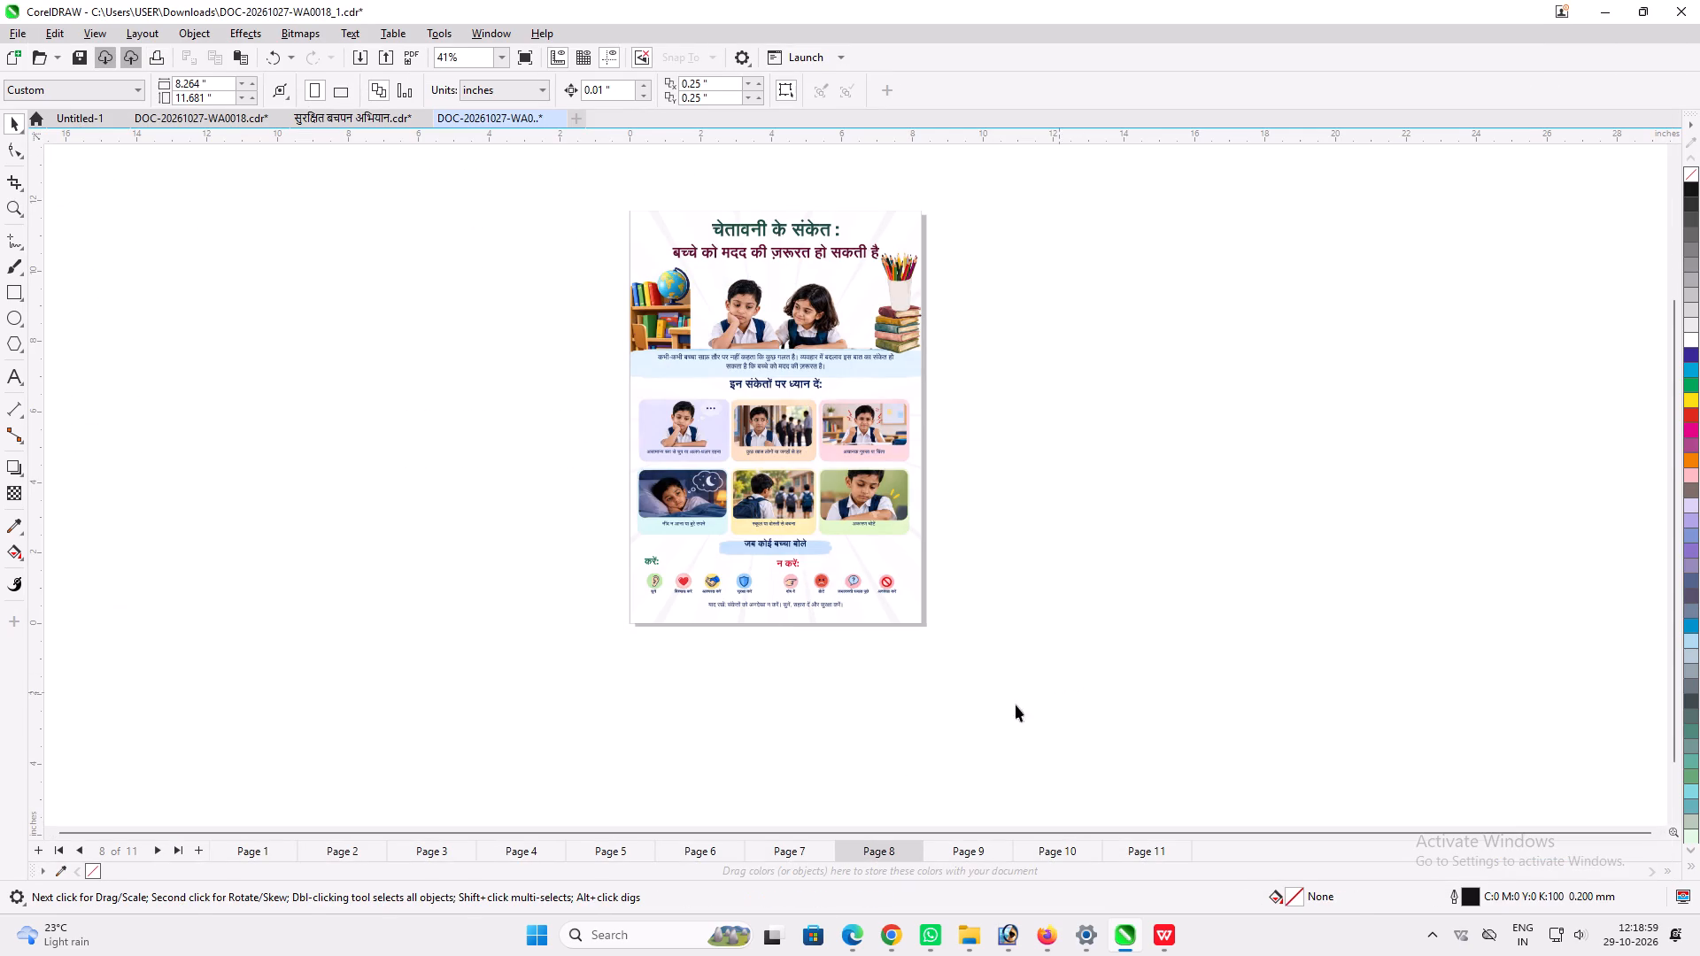
drag(1047, 696, 506, 175)
key(ctrl+g)
key(ctrl+e)
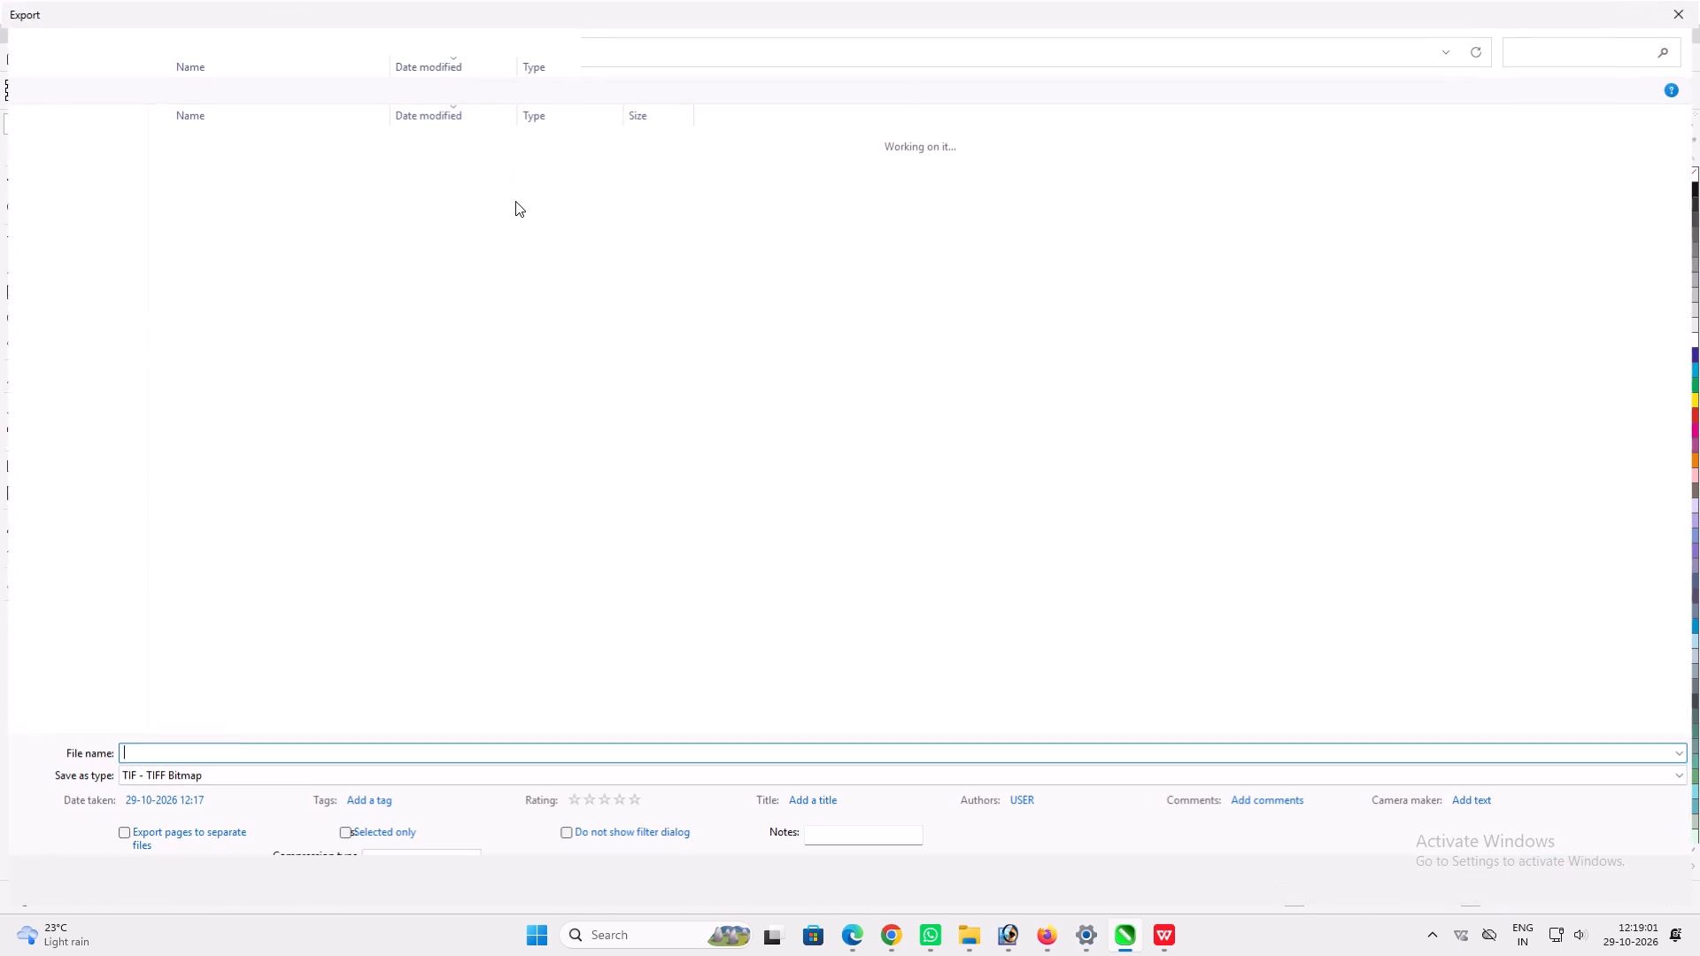
key(9)
key(Return)
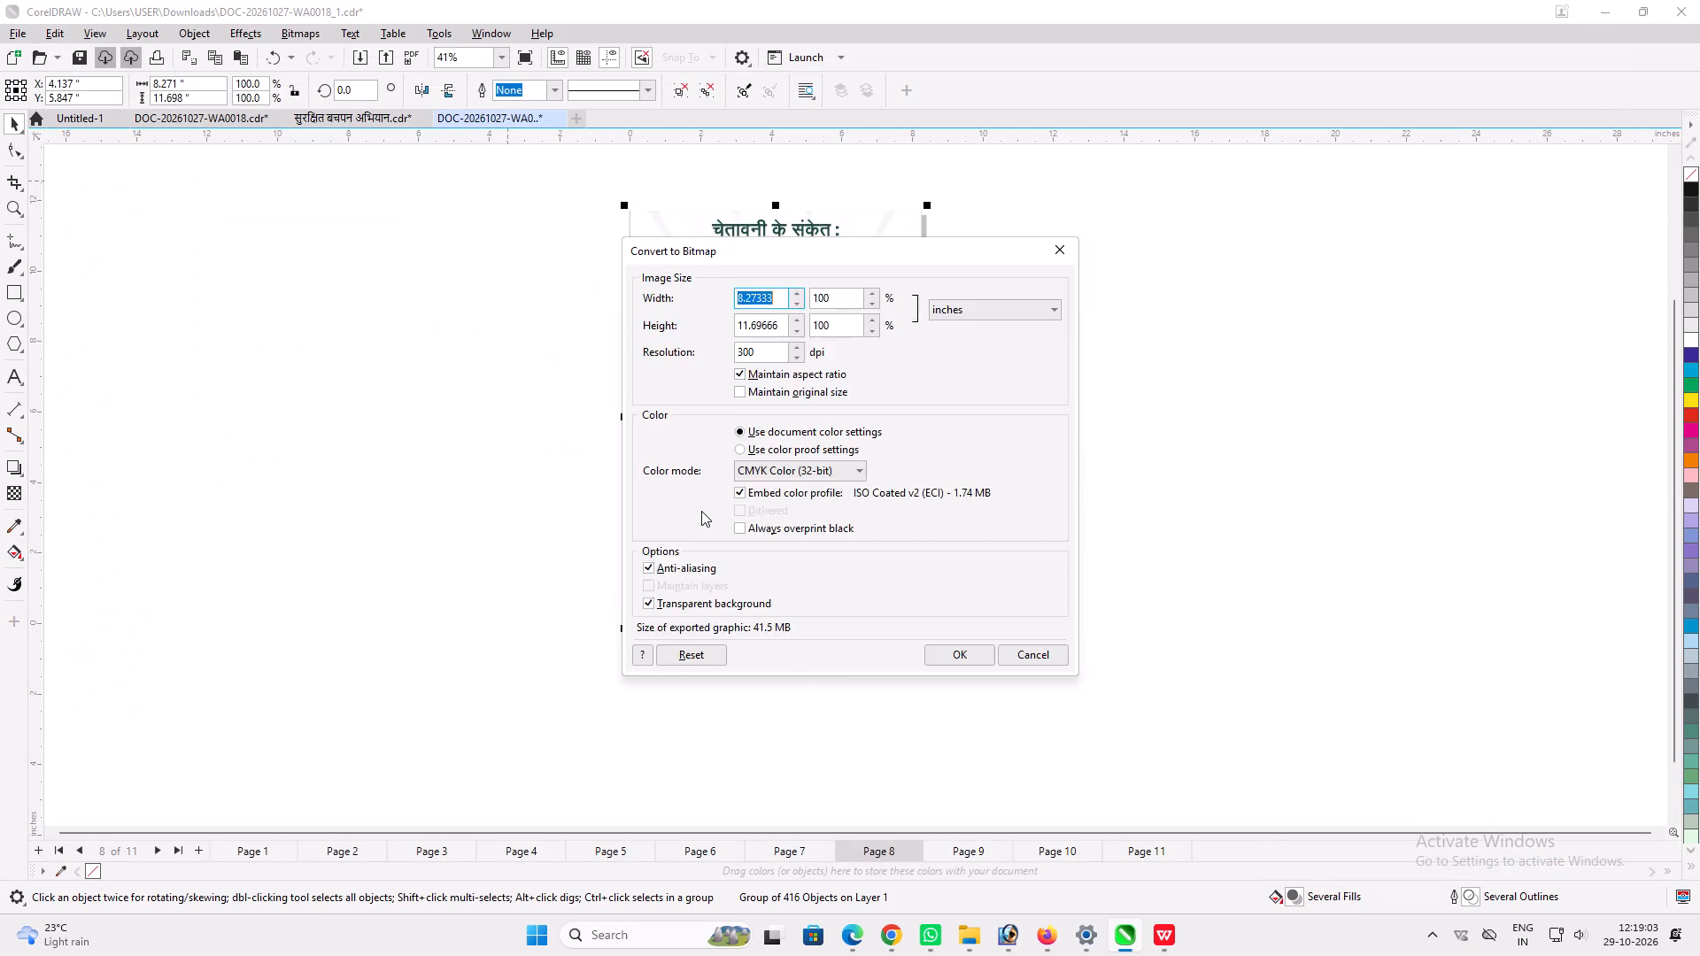
key(Return)
Group all the artwork on page 9 and export it to Downloads as a TIFF named 10, keeping the bitmap settings.
click(975, 845)
drag(1013, 777, 430, 144)
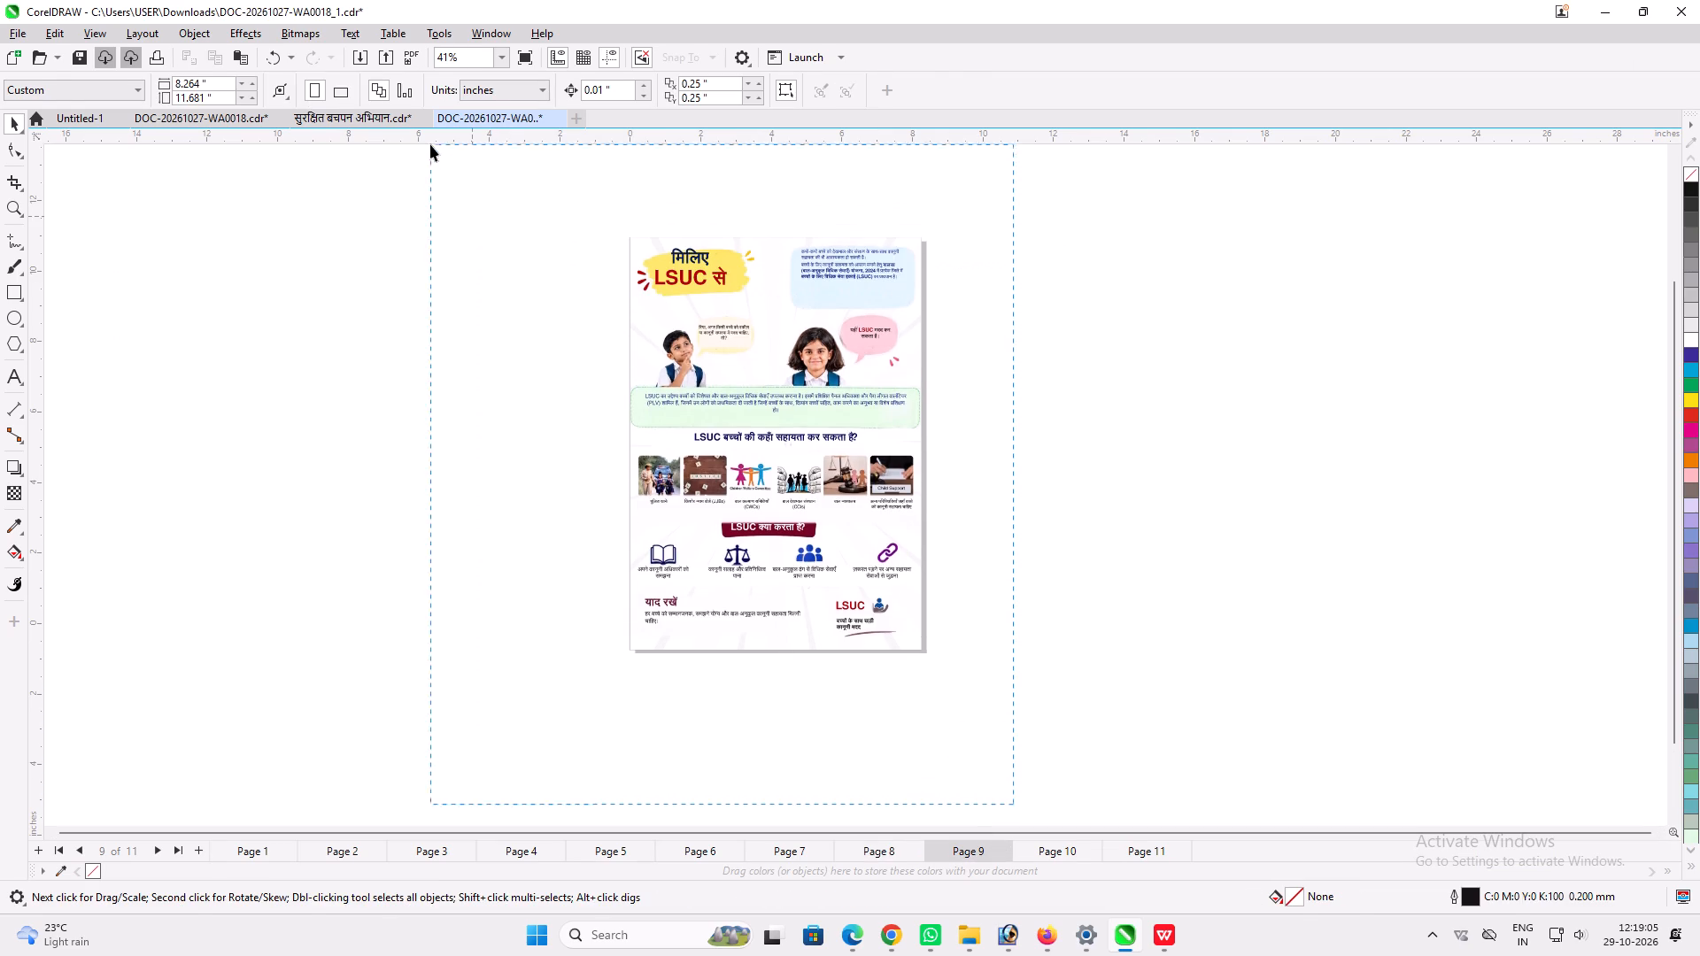
key(ctrl+g)
key(ctrl+e)
key(1)
key(0)
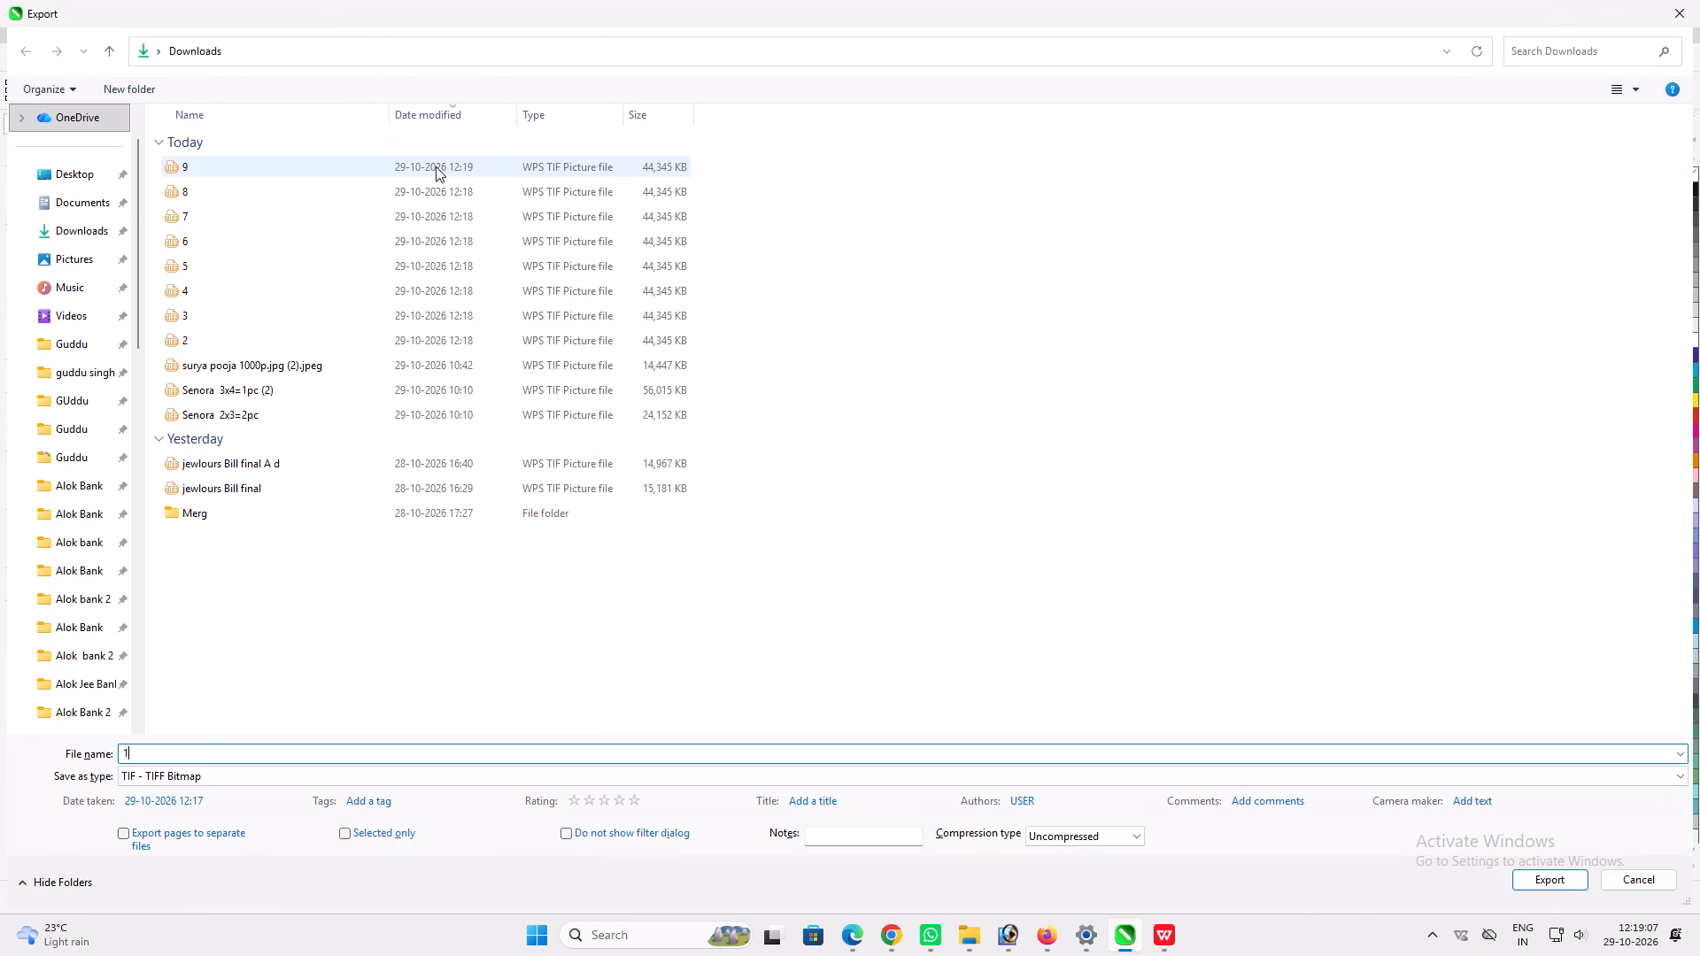
key(Return)
click(963, 651)
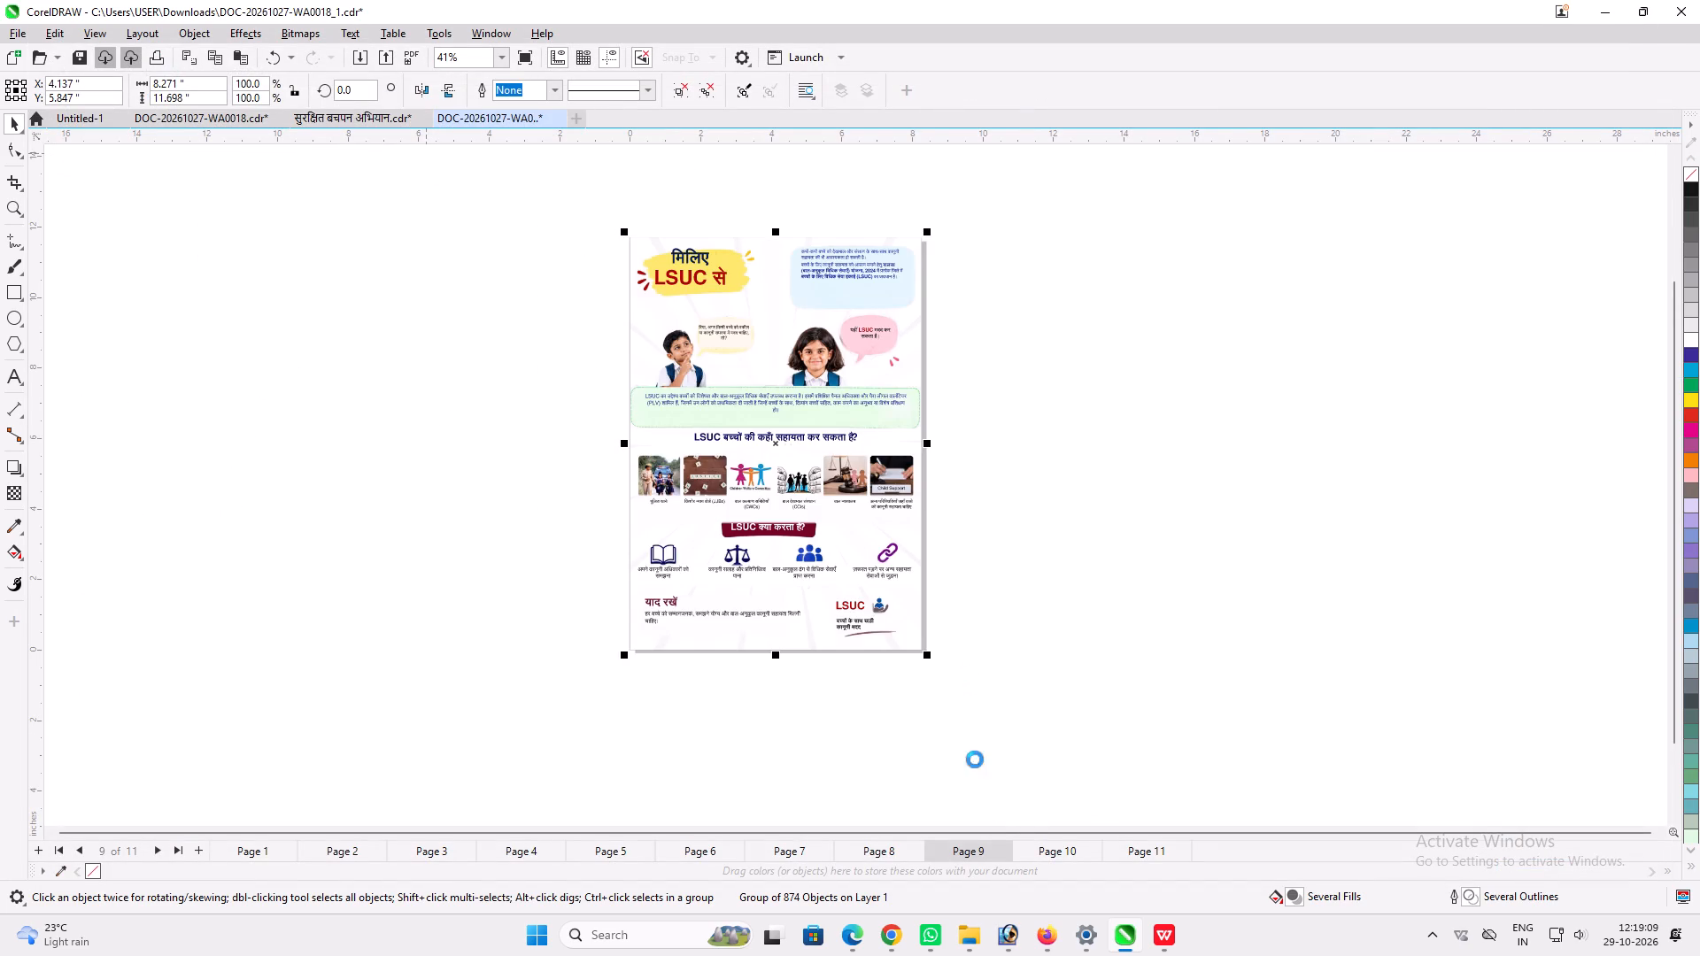
Group all the artwork on page 10 and export it to Downloads as a TIFF named 11, keeping the bitmap settings.
click(1055, 853)
drag(1027, 734, 504, 196)
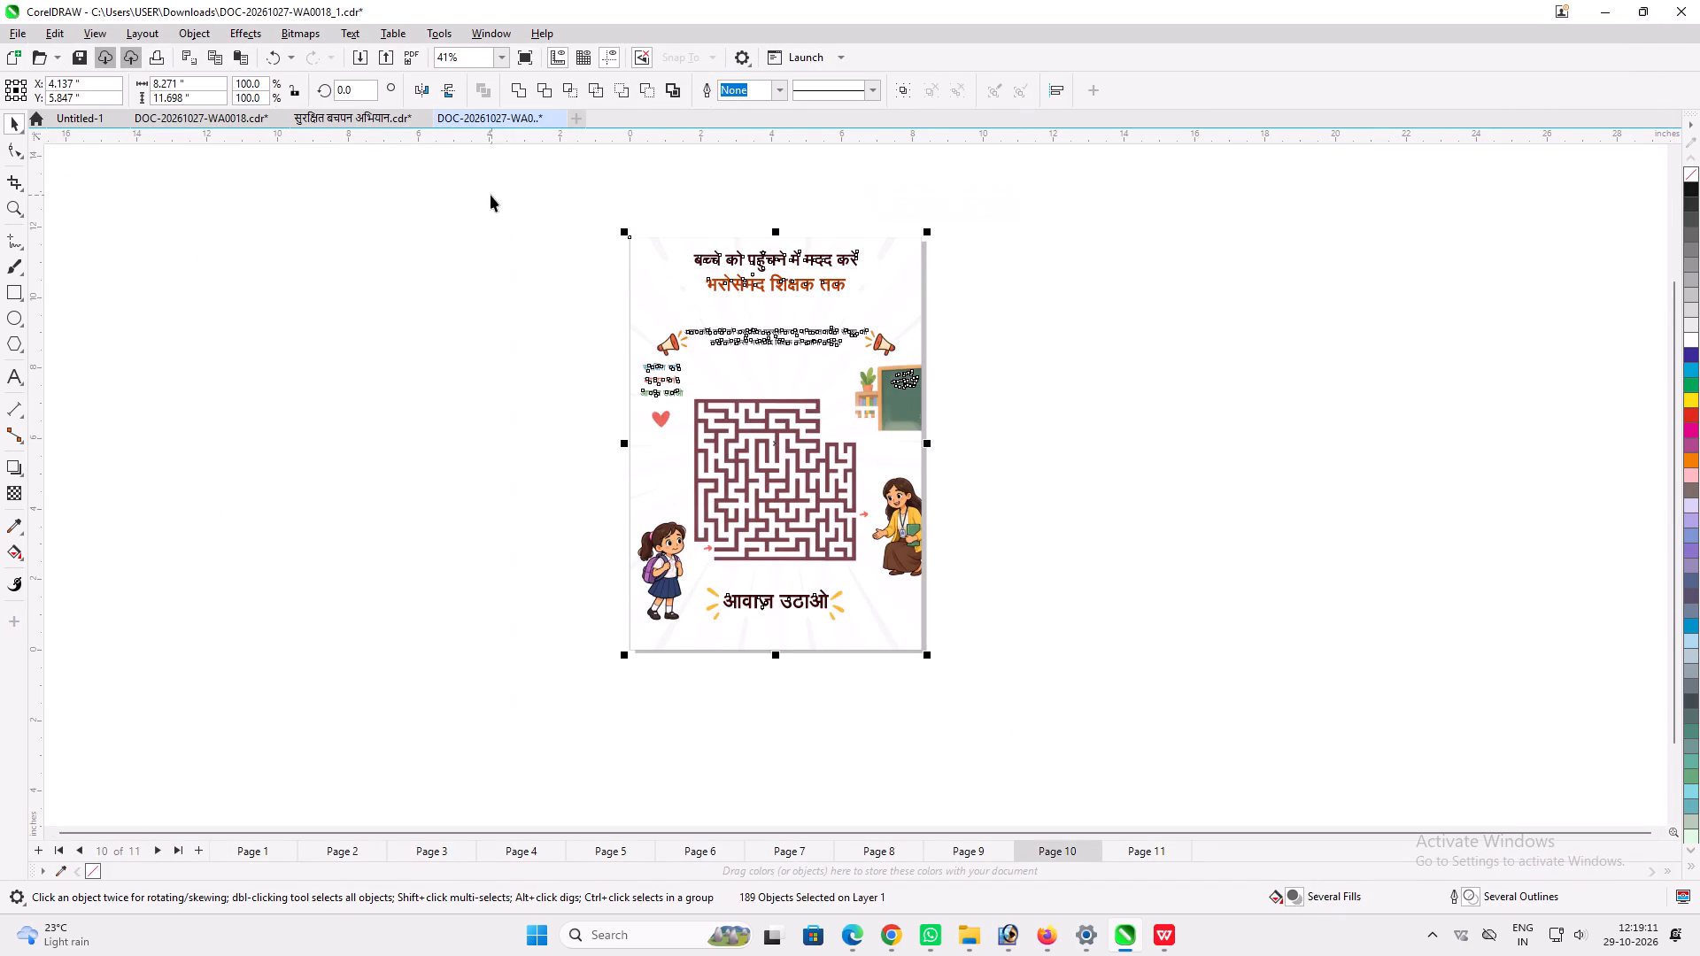
key(ctrl+g)
key(ctrl+e)
text(11)
key(Return)
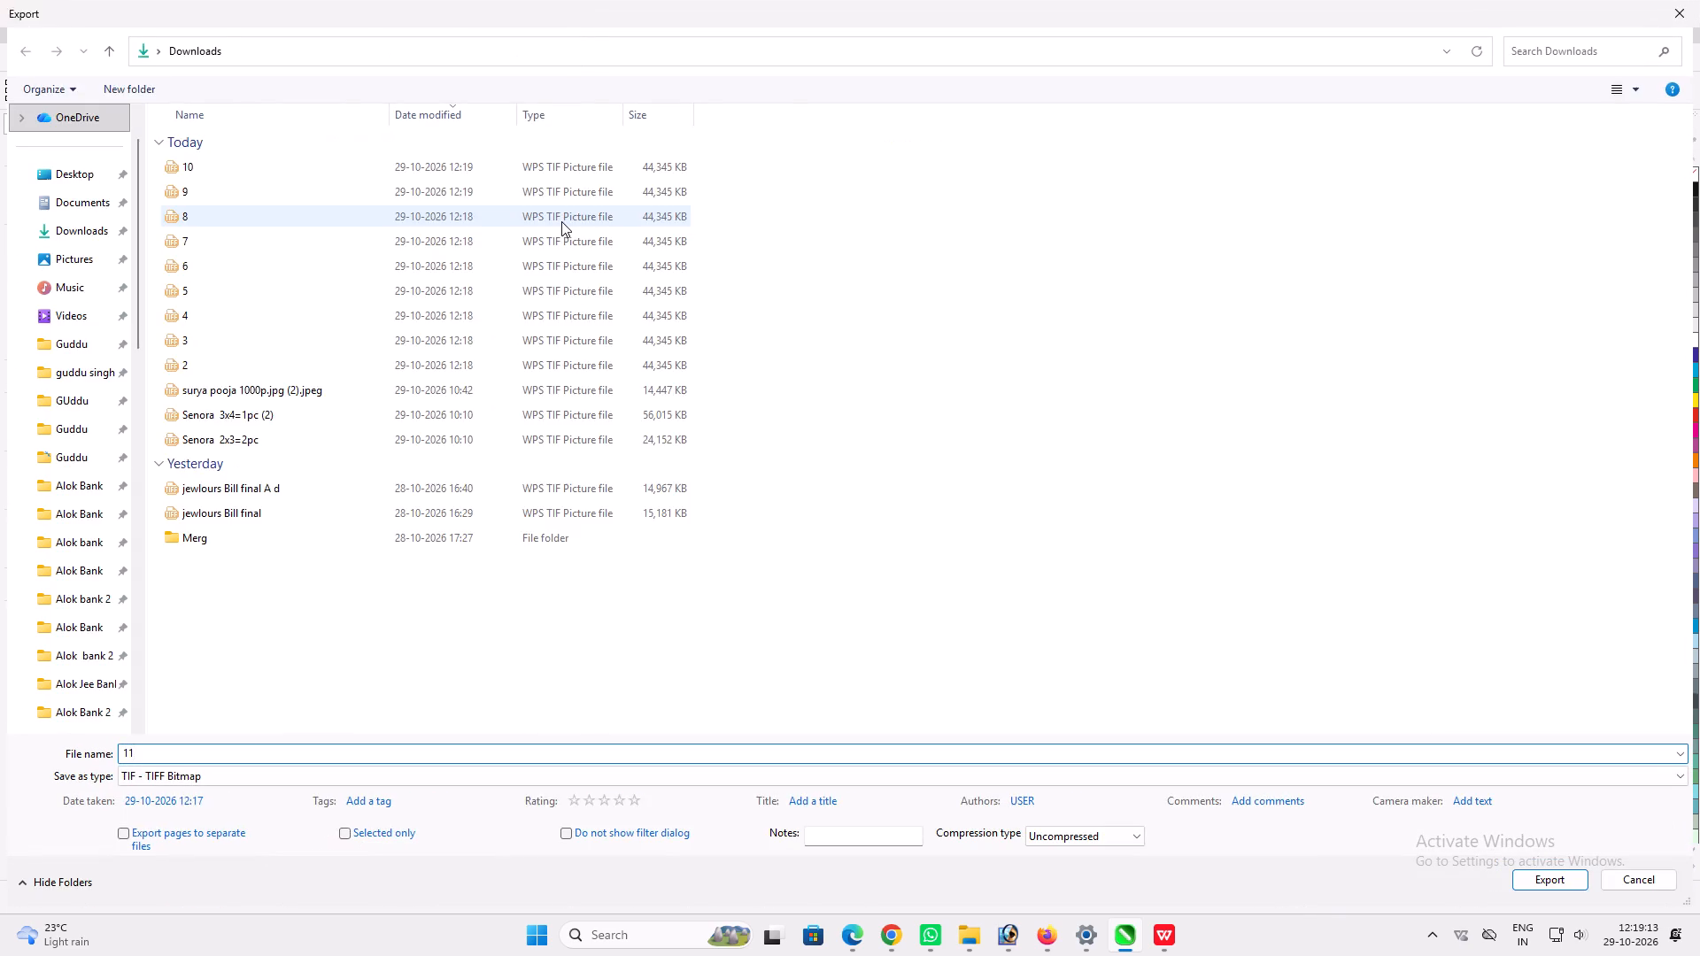
click(977, 652)
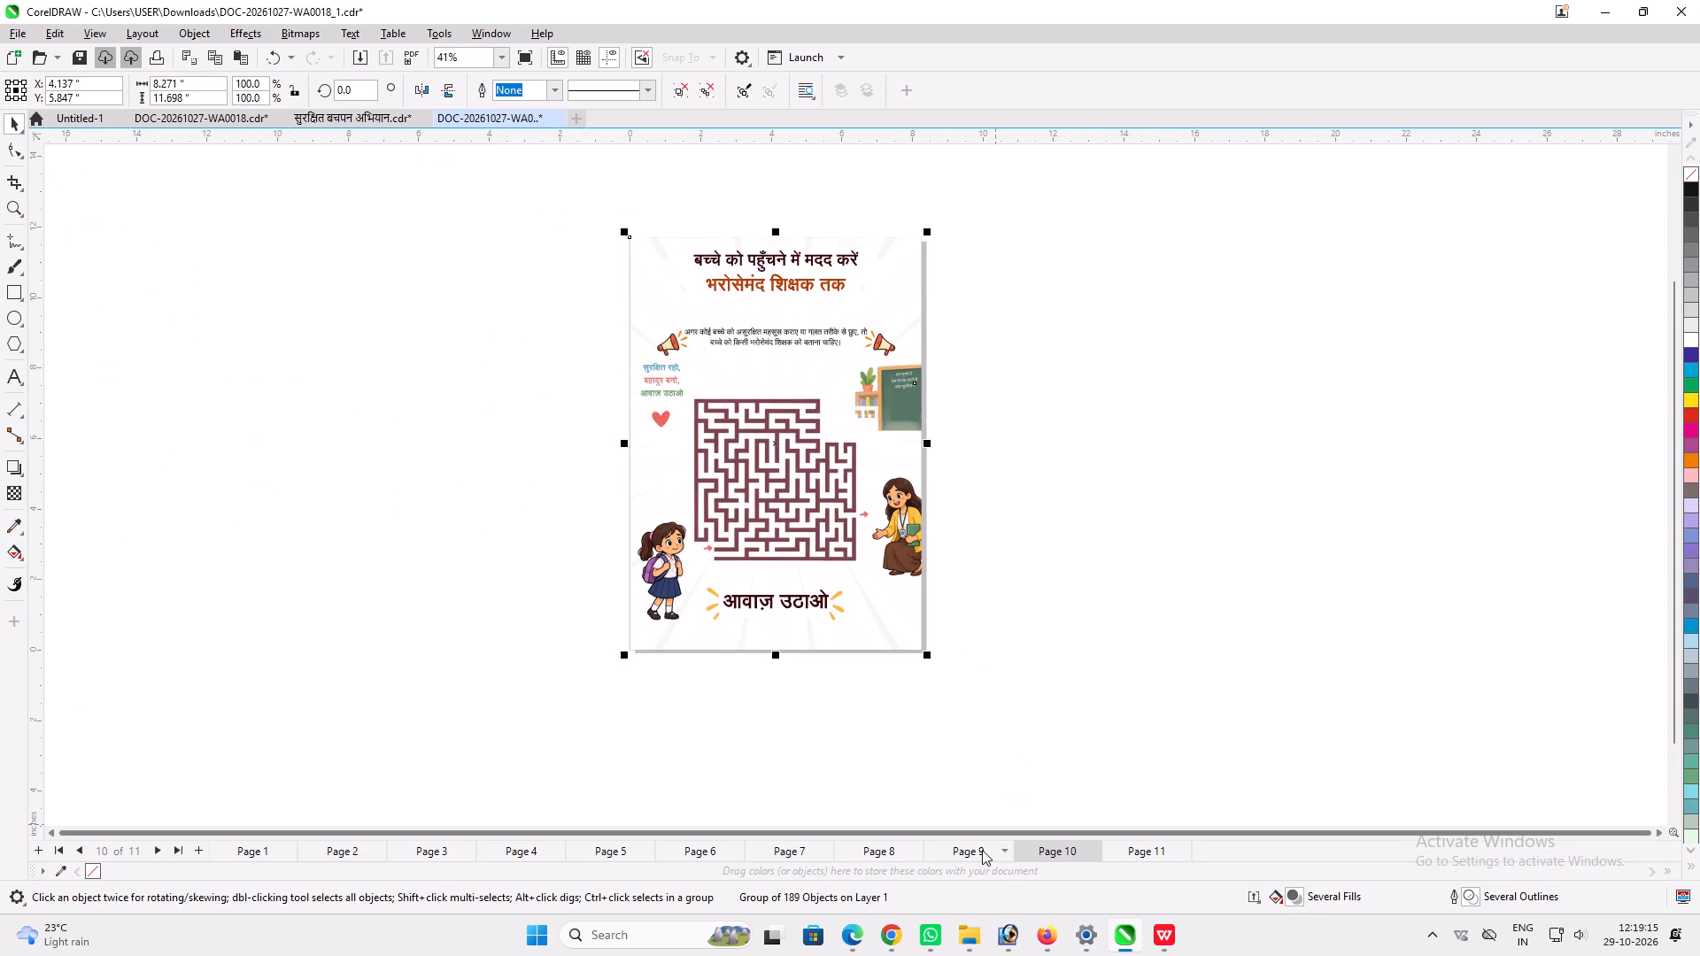
Group all the artwork on page 11 and export it to Downloads as a TIFF named 12, keeping the 300 dpi bitmap settings.
click(1135, 844)
drag(1078, 739, 398, 163)
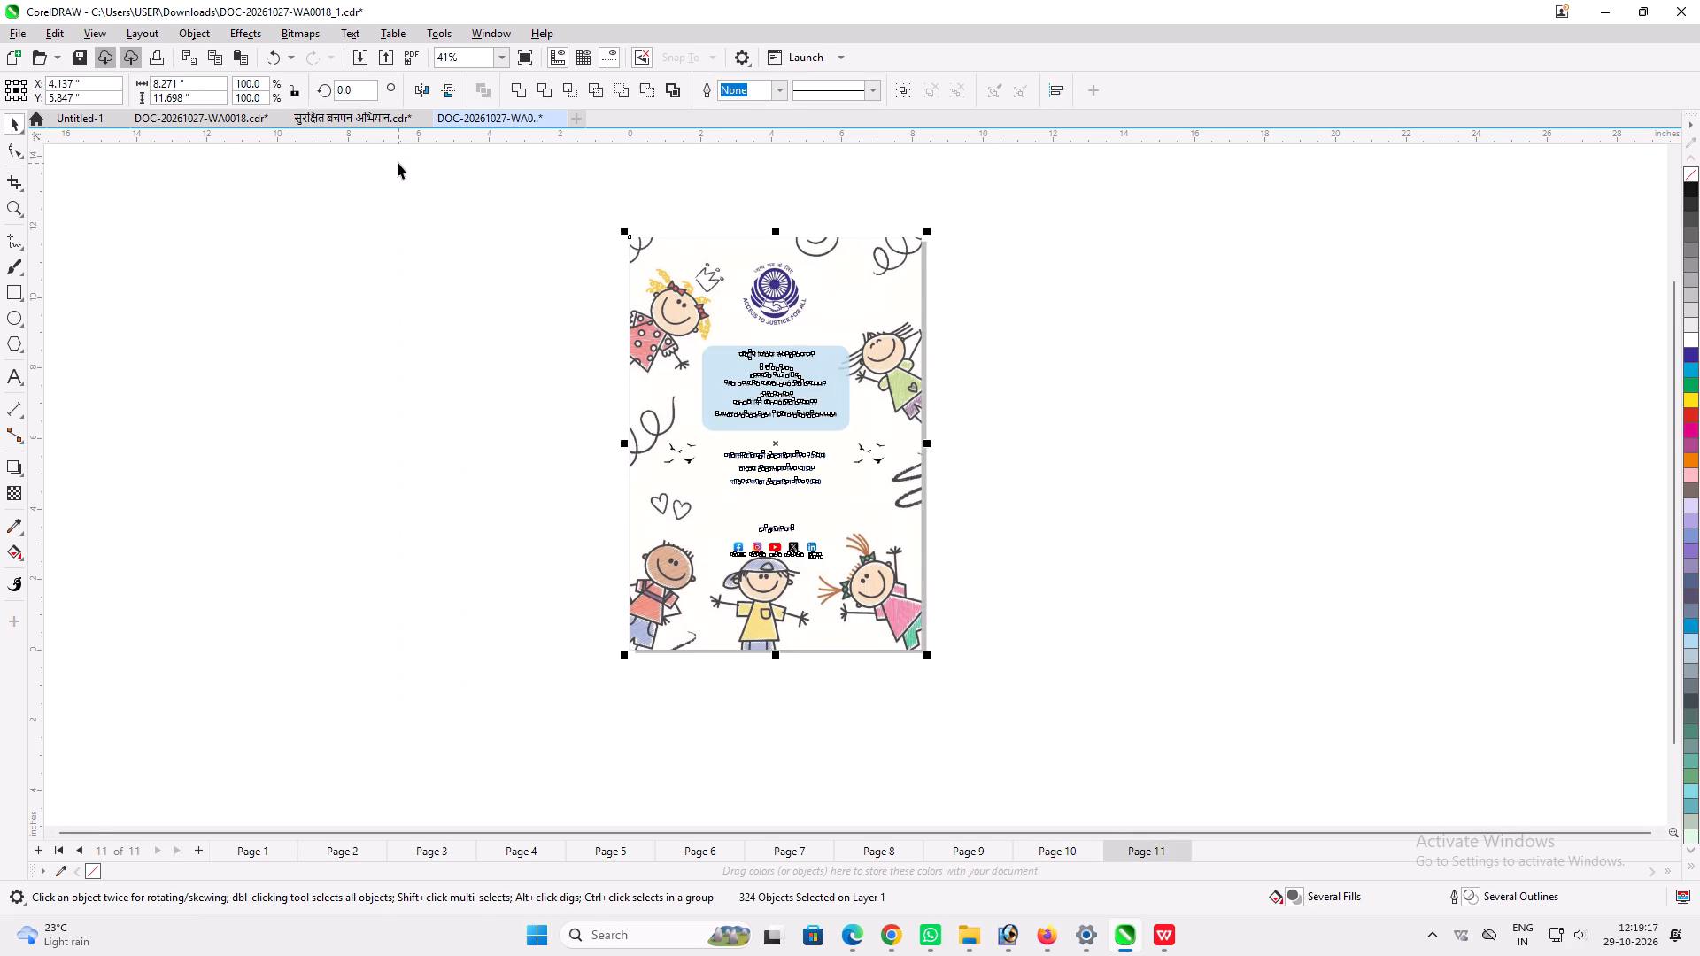
key(ctrl+g)
key(ctrl+e)
text(12)
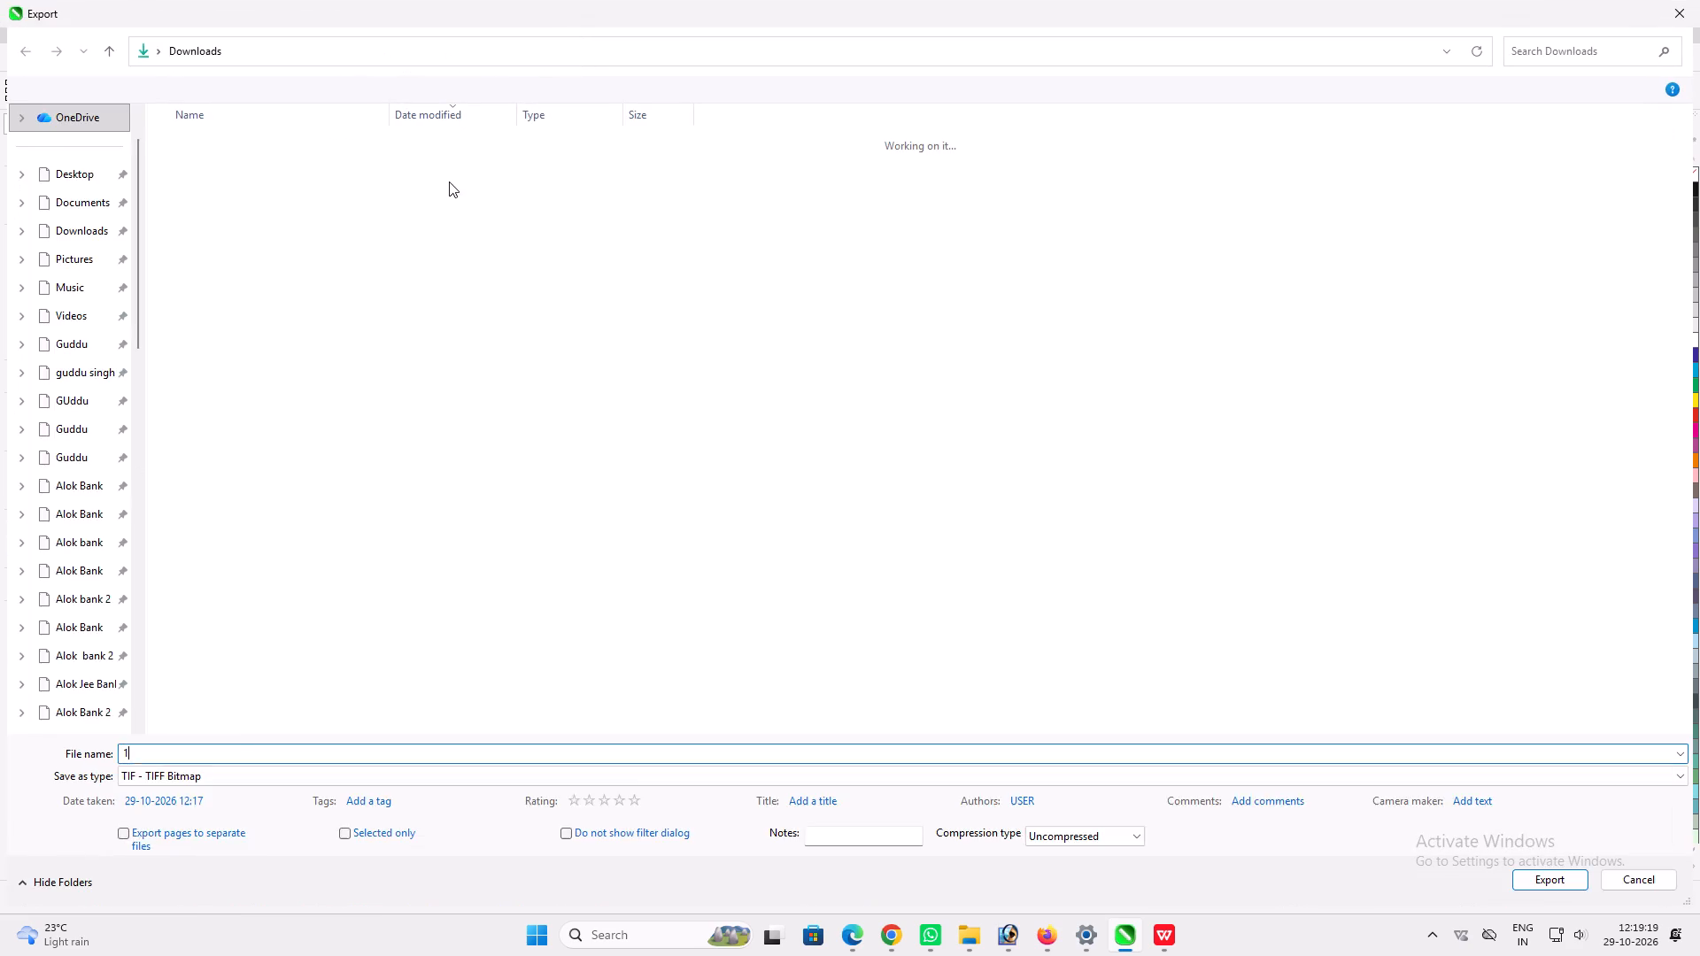
key(Return)
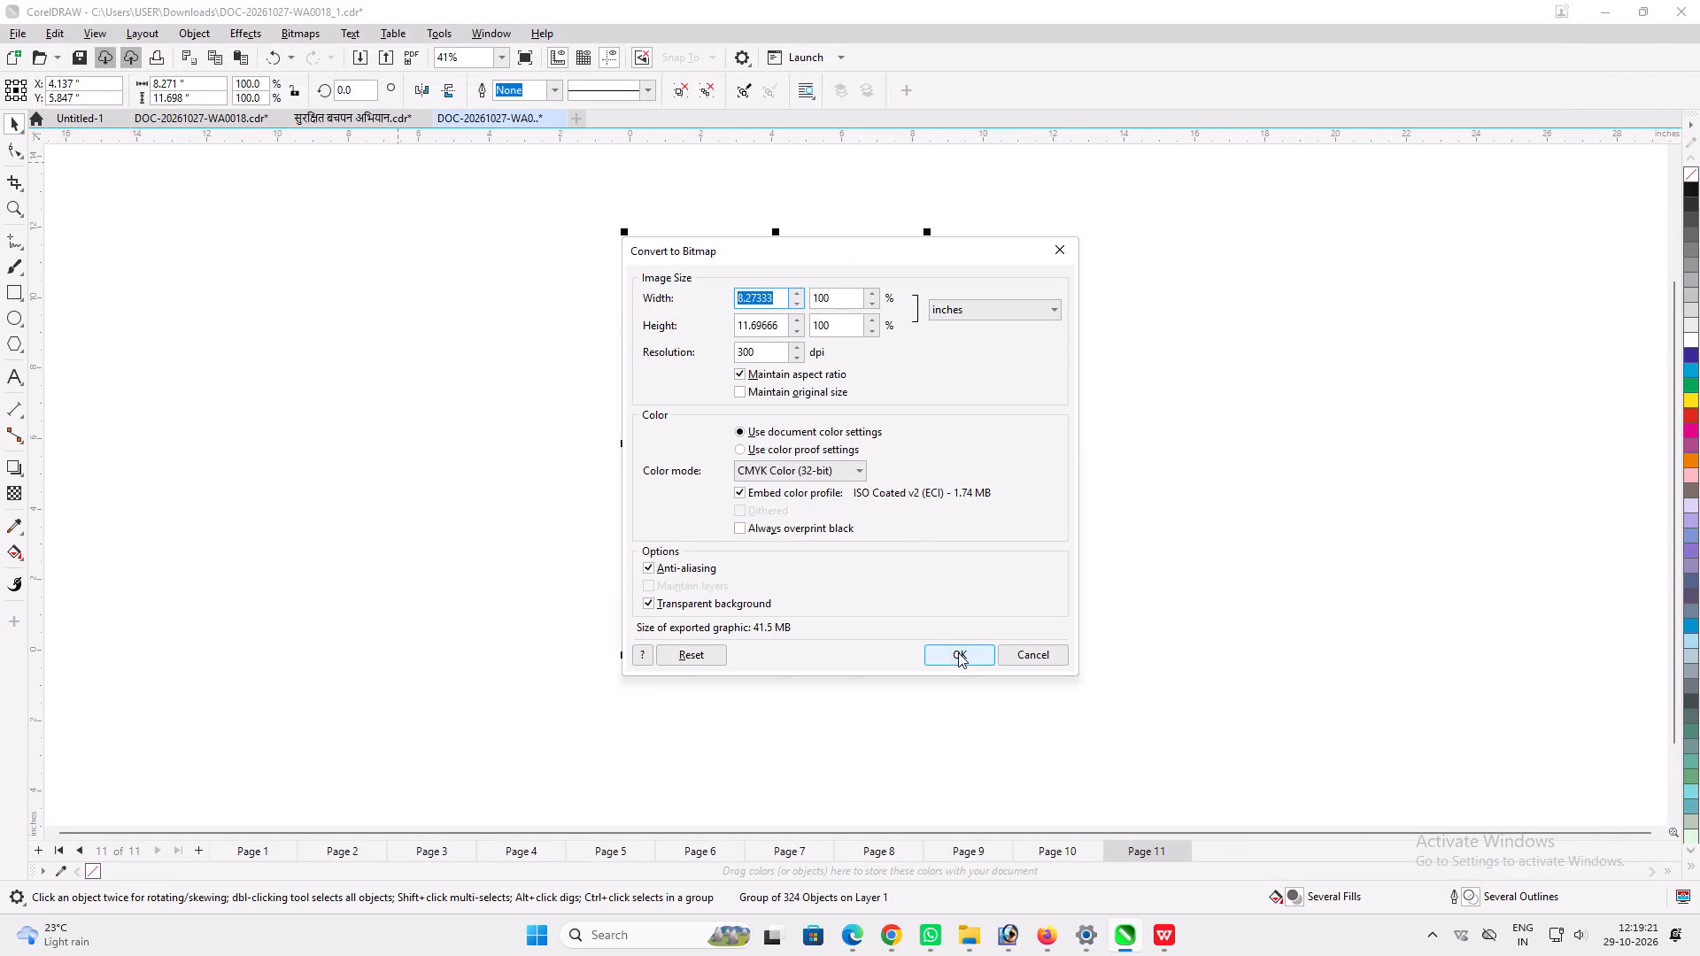
click(957, 654)
Select the exported TIFFs 2 to 12 in the Downloads folder and open them in Photoshop, dismissing its pending Open dialog.
click(974, 932)
click(1109, 851)
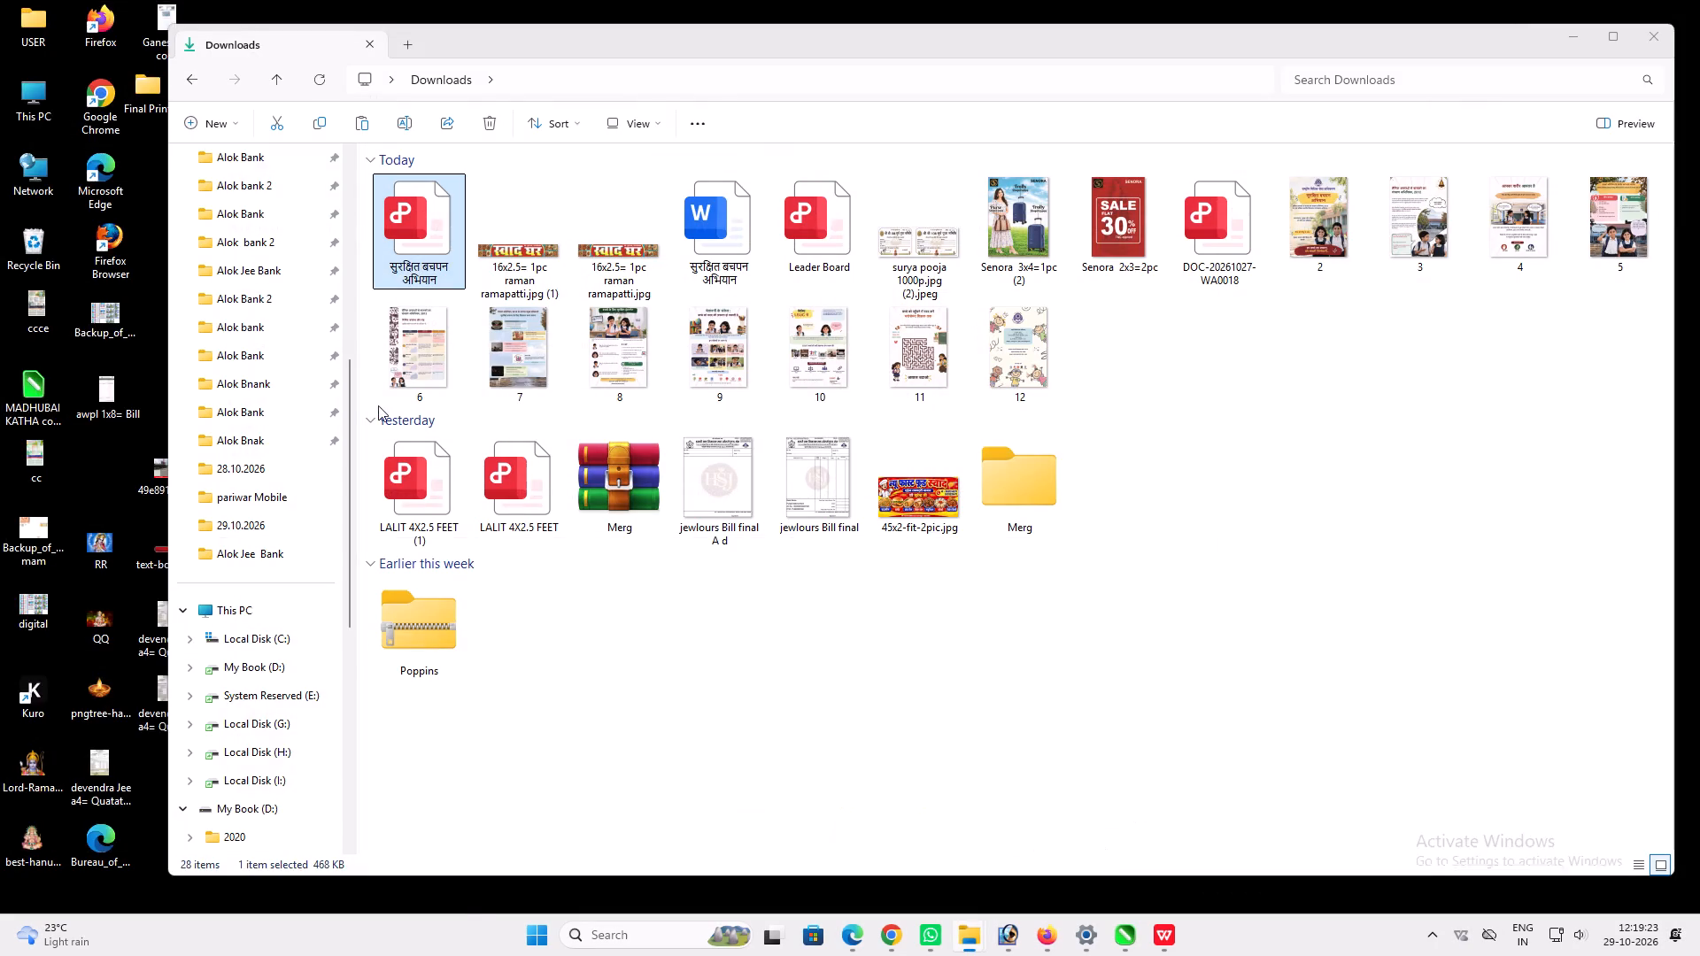
scroll(305, 354, up, 5)
click(249, 248)
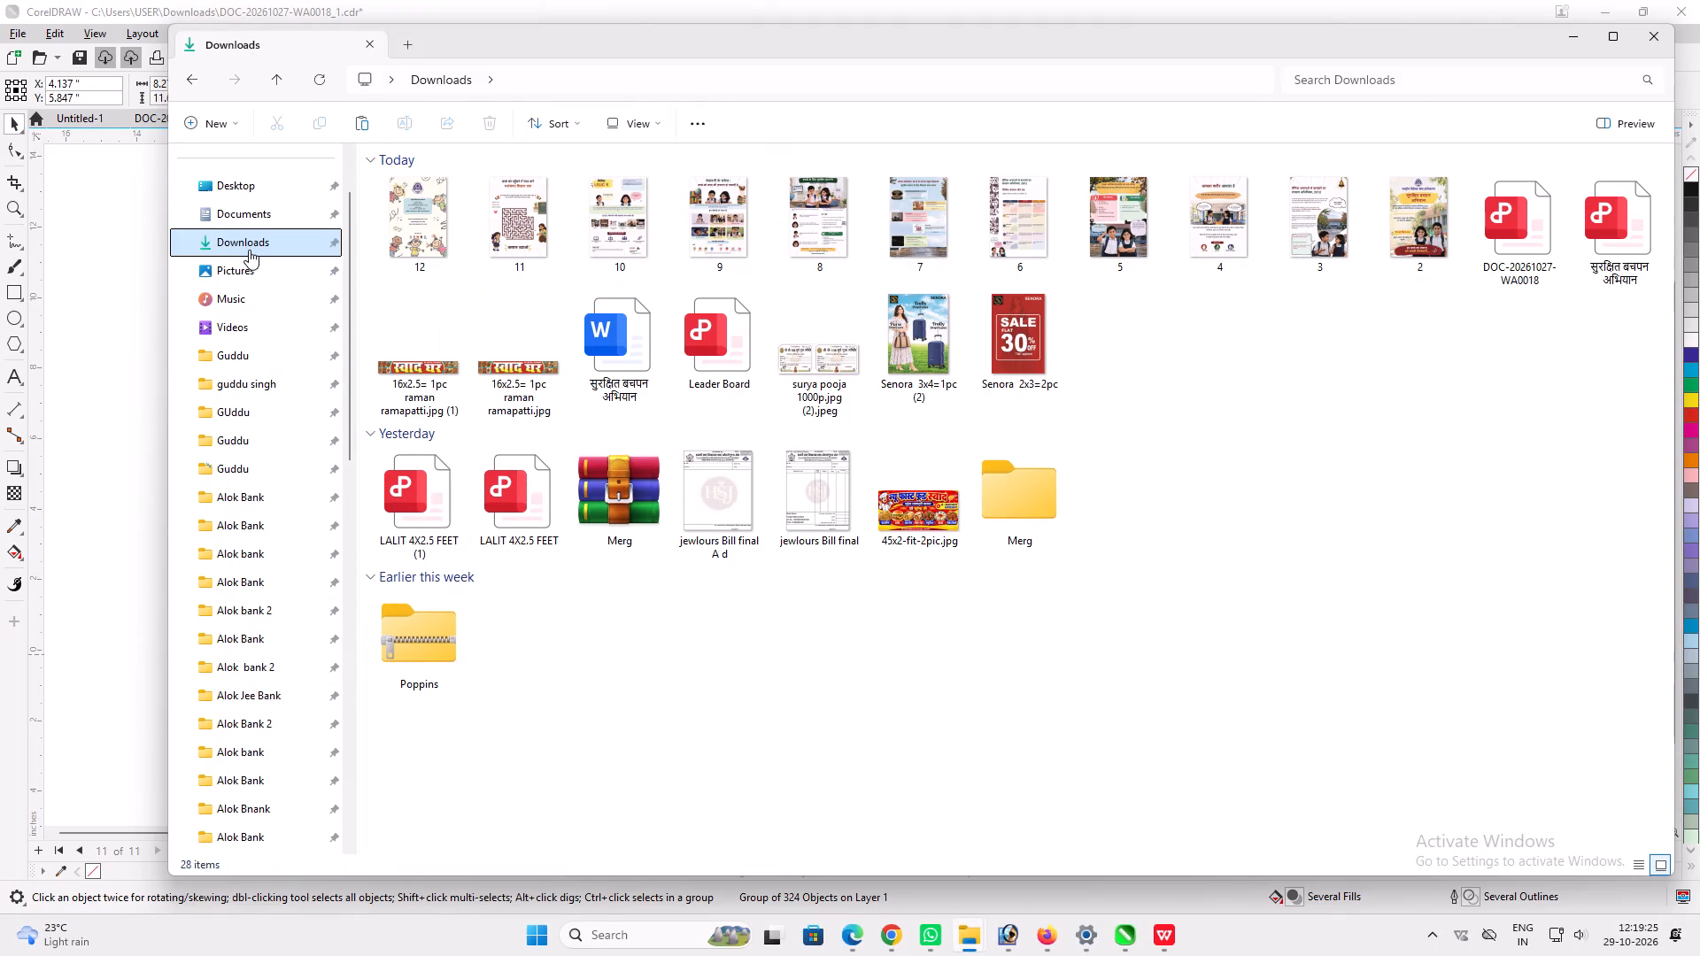
click(249, 250)
click(438, 240)
shift+click(1427, 230)
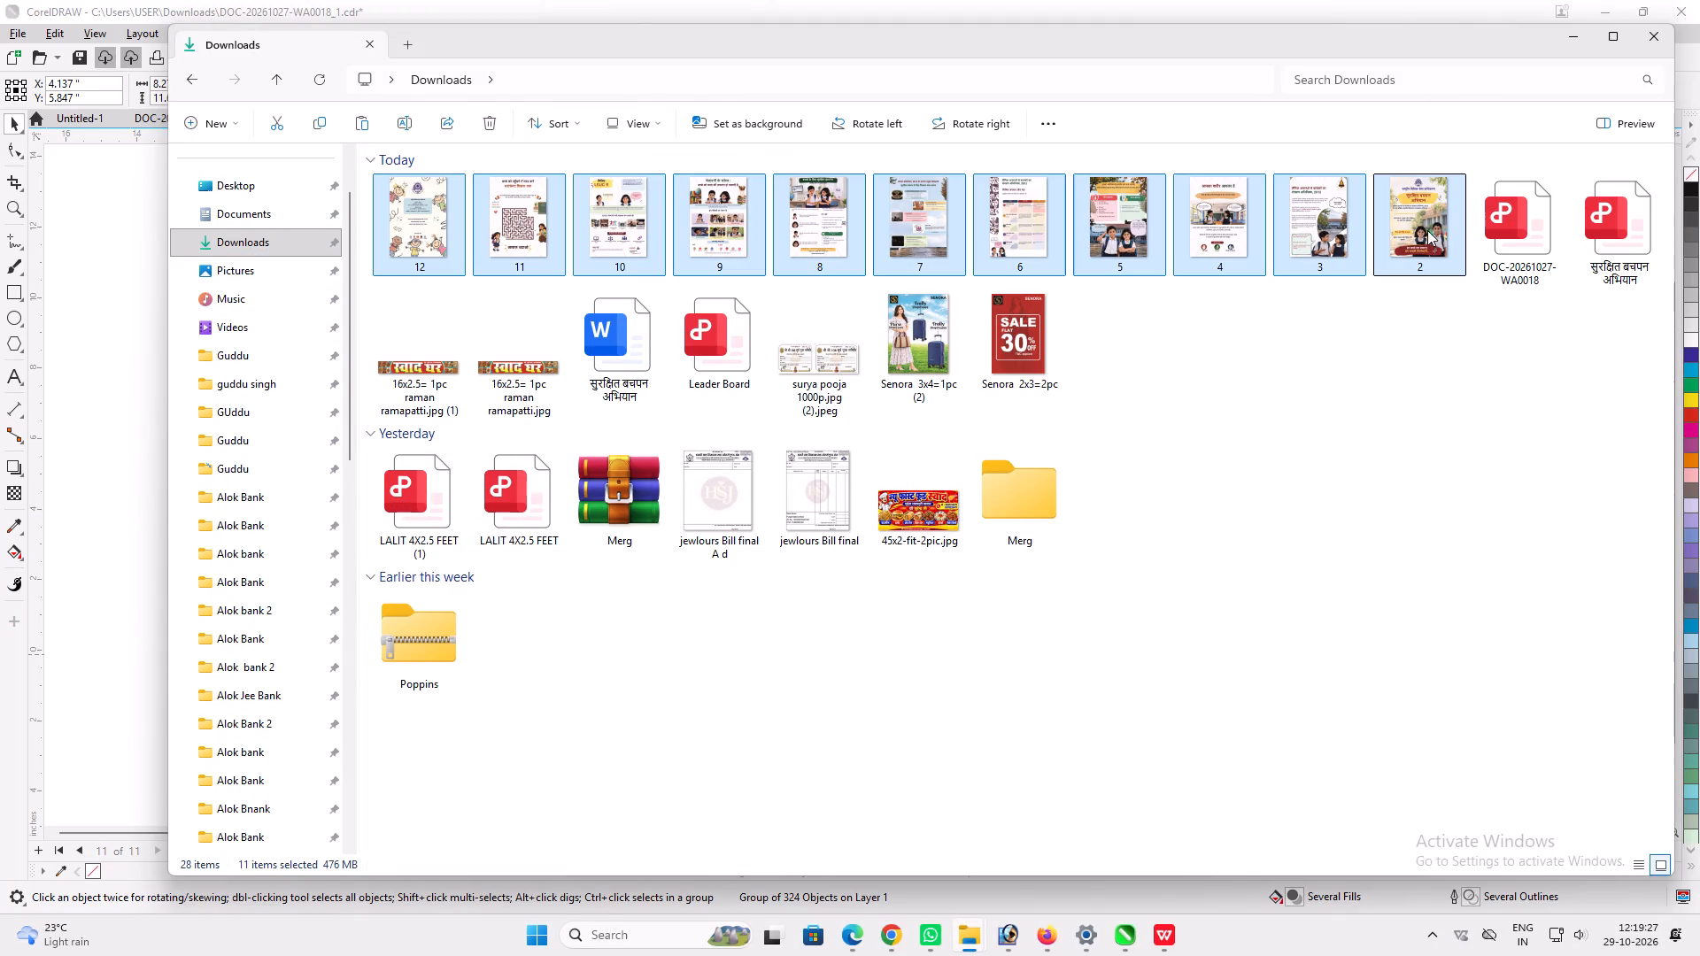
drag(1402, 222, 1022, 942)
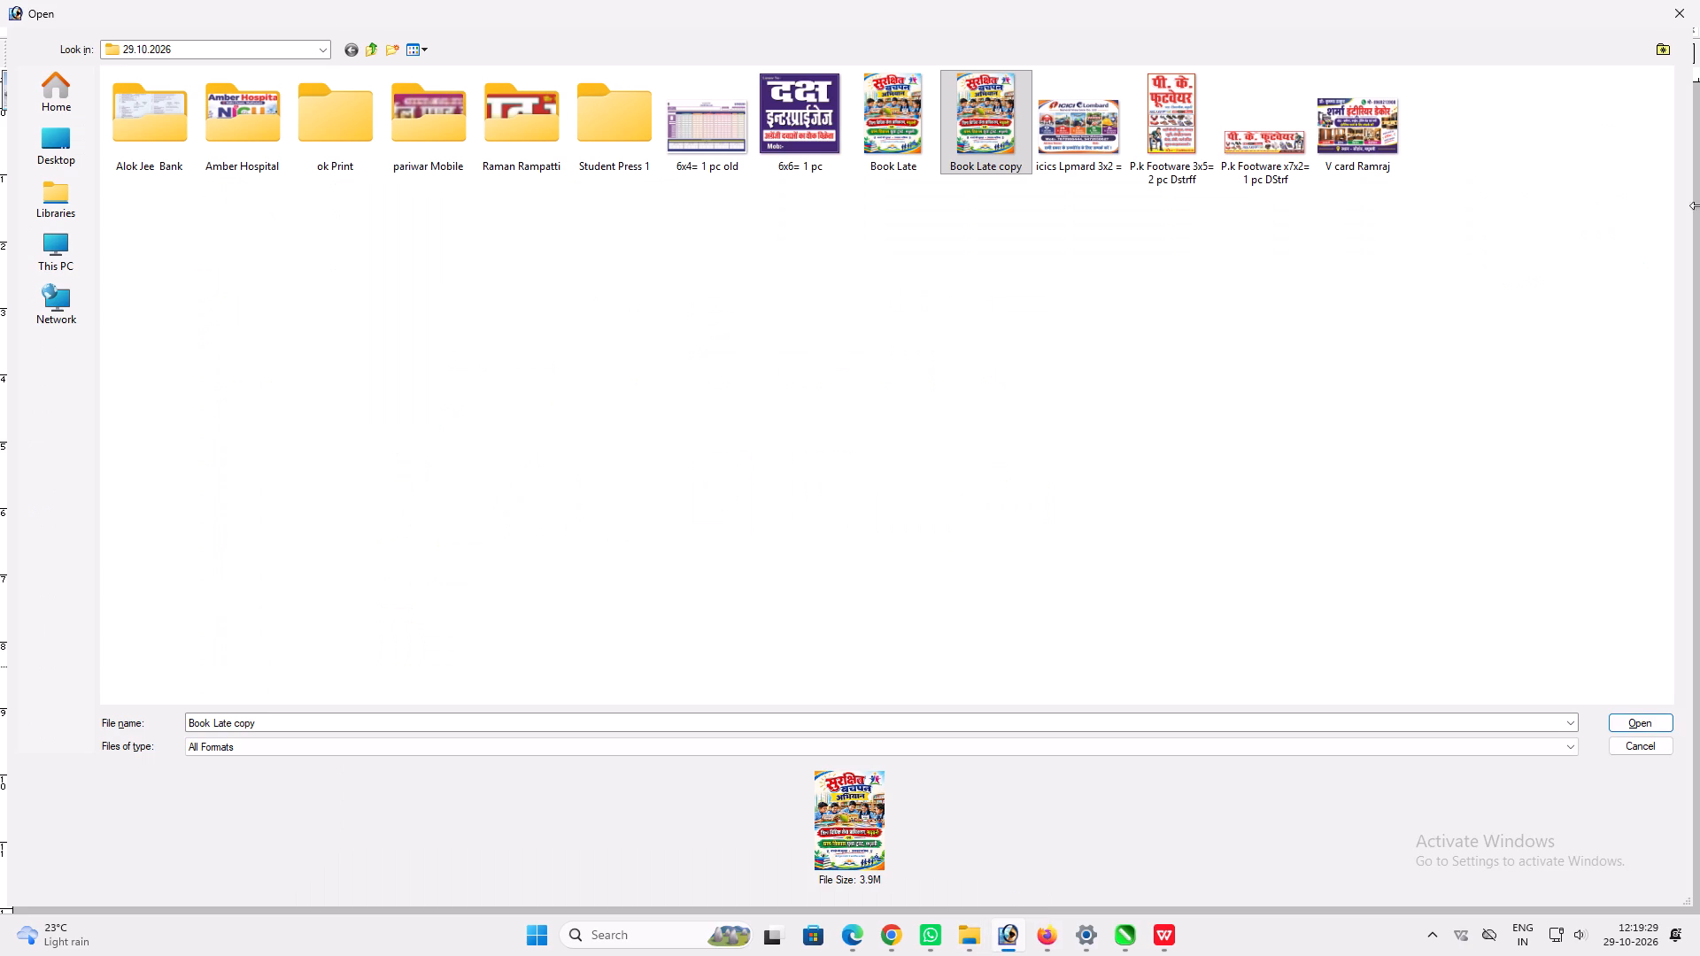
click(1699, 0)
click(962, 929)
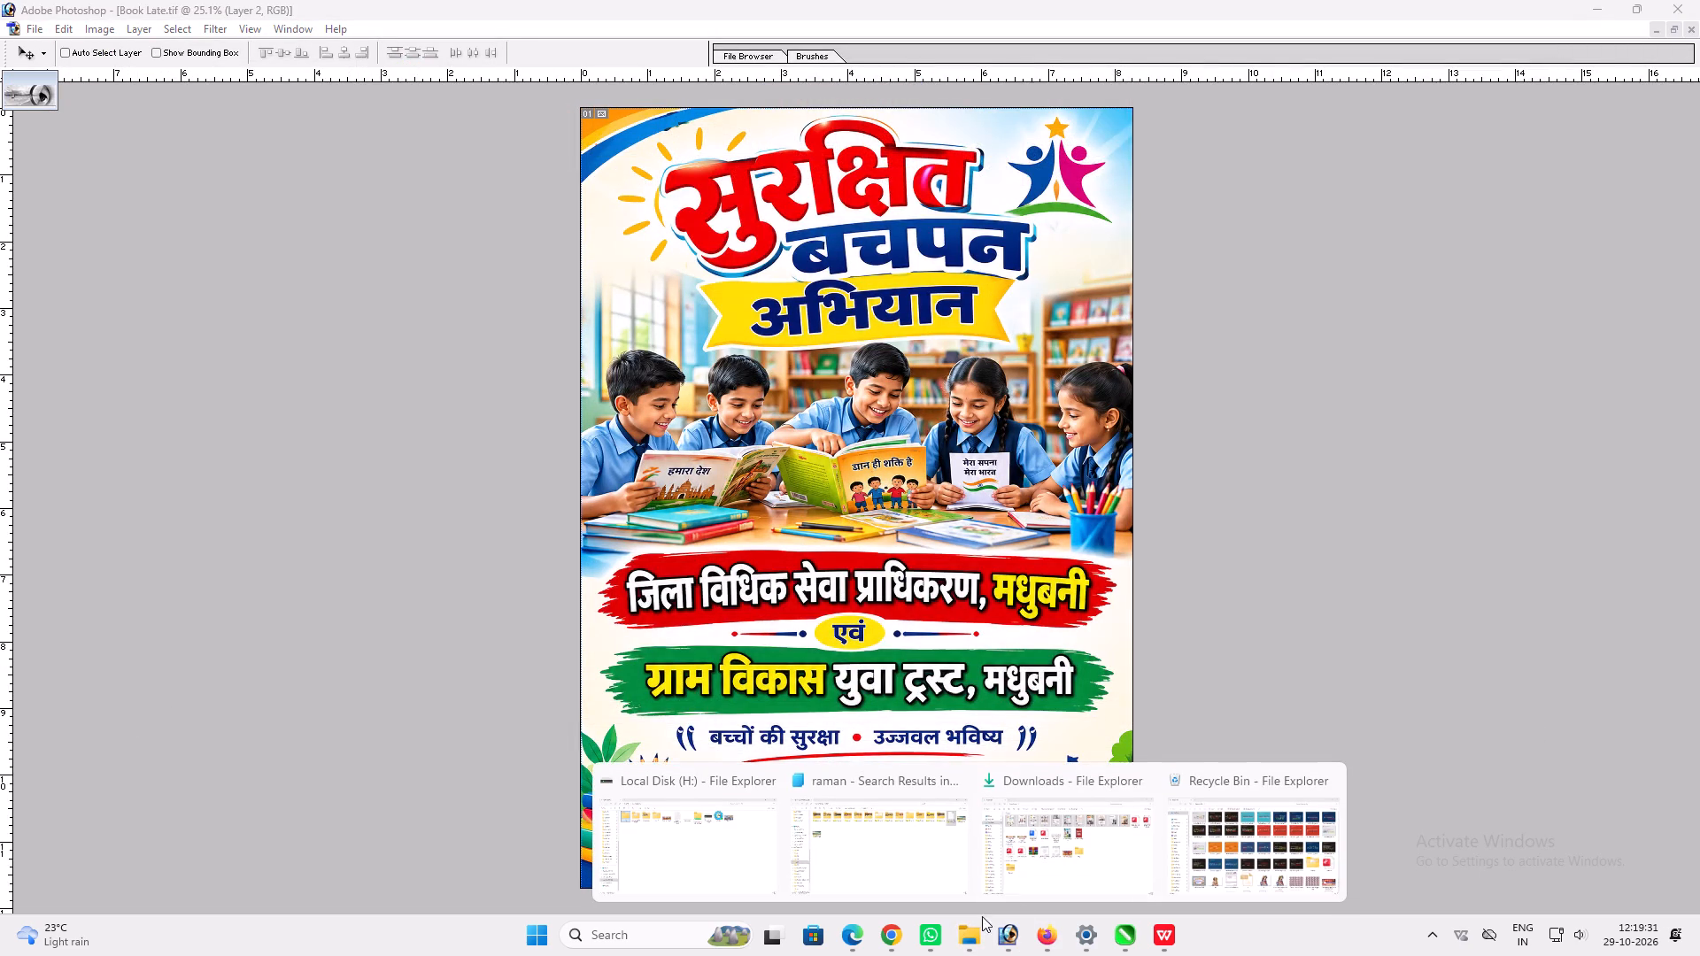
click(1101, 853)
drag(417, 212, 1076, 869)
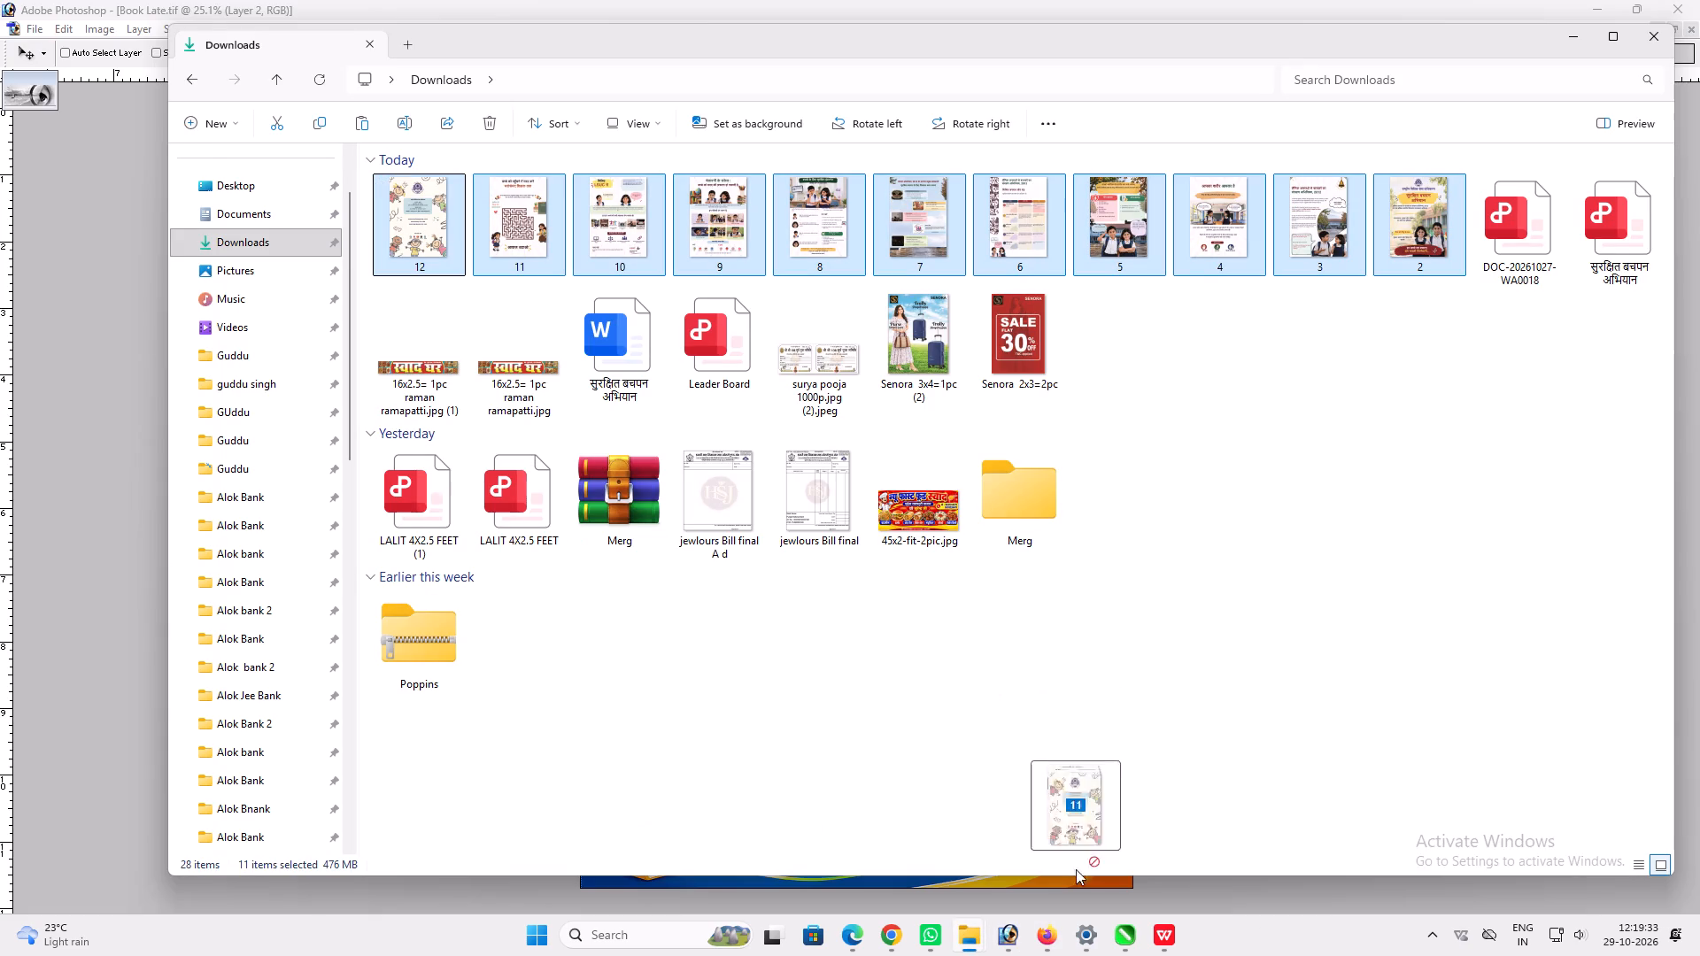
drag(1076, 869, 987, 696)
Discard the embedded colour profile for each of the numbered TIFFs as they open.
key(Return)
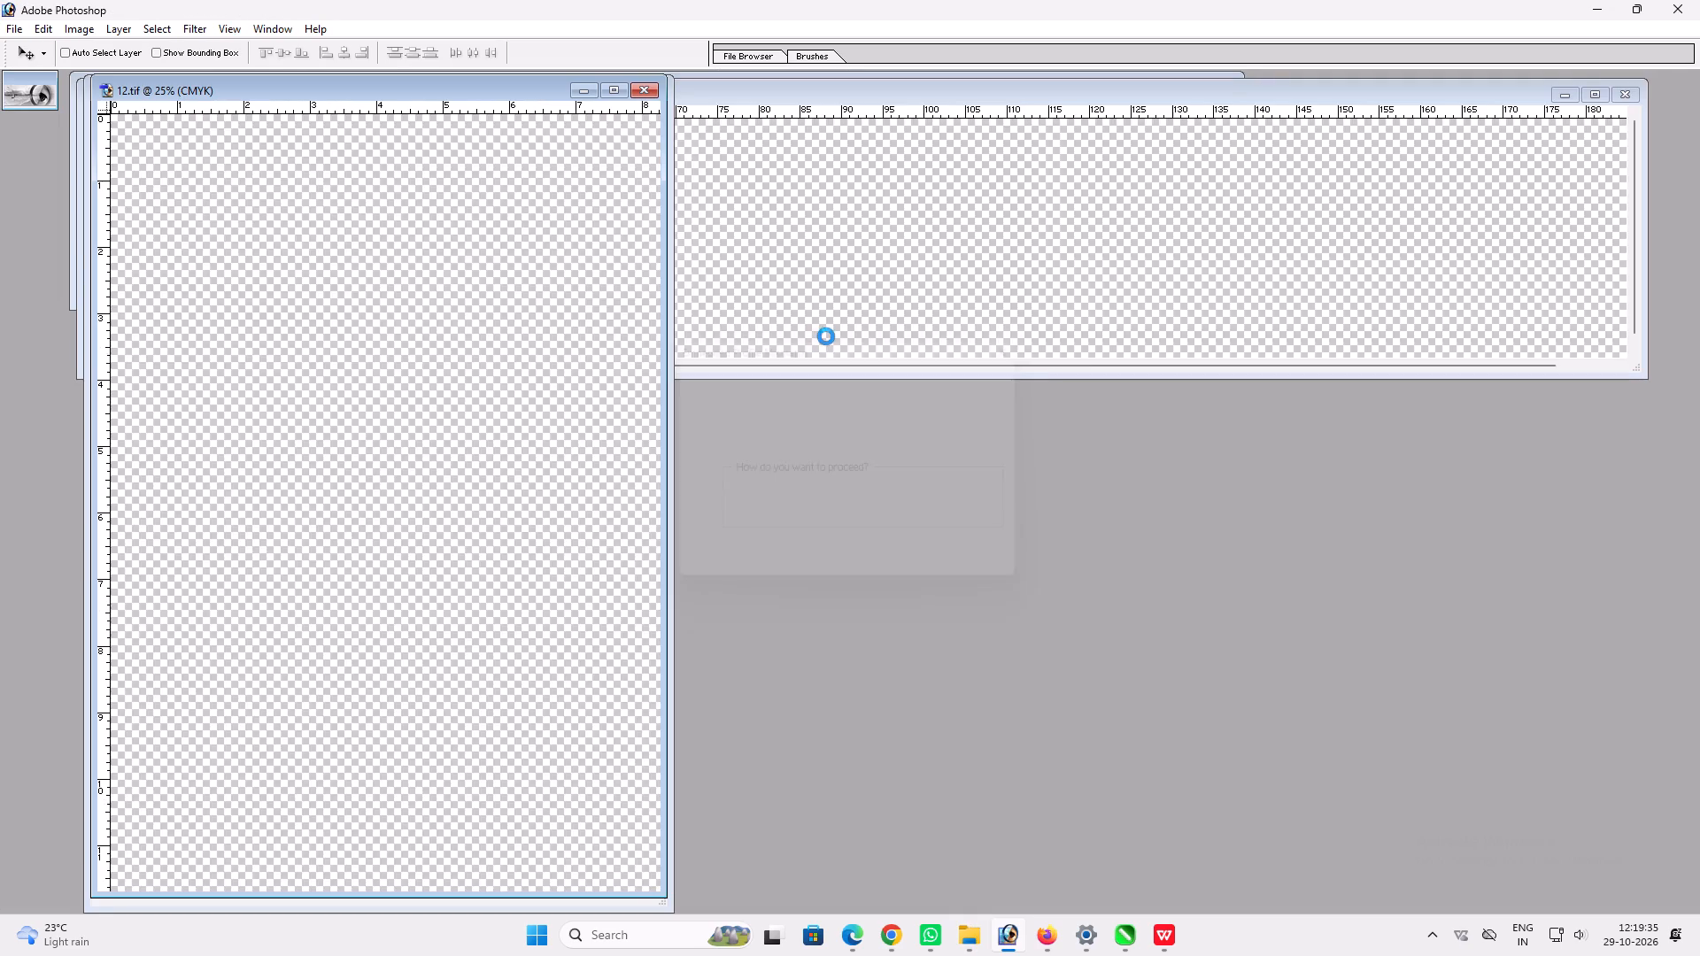
key(Return)
key(Return)
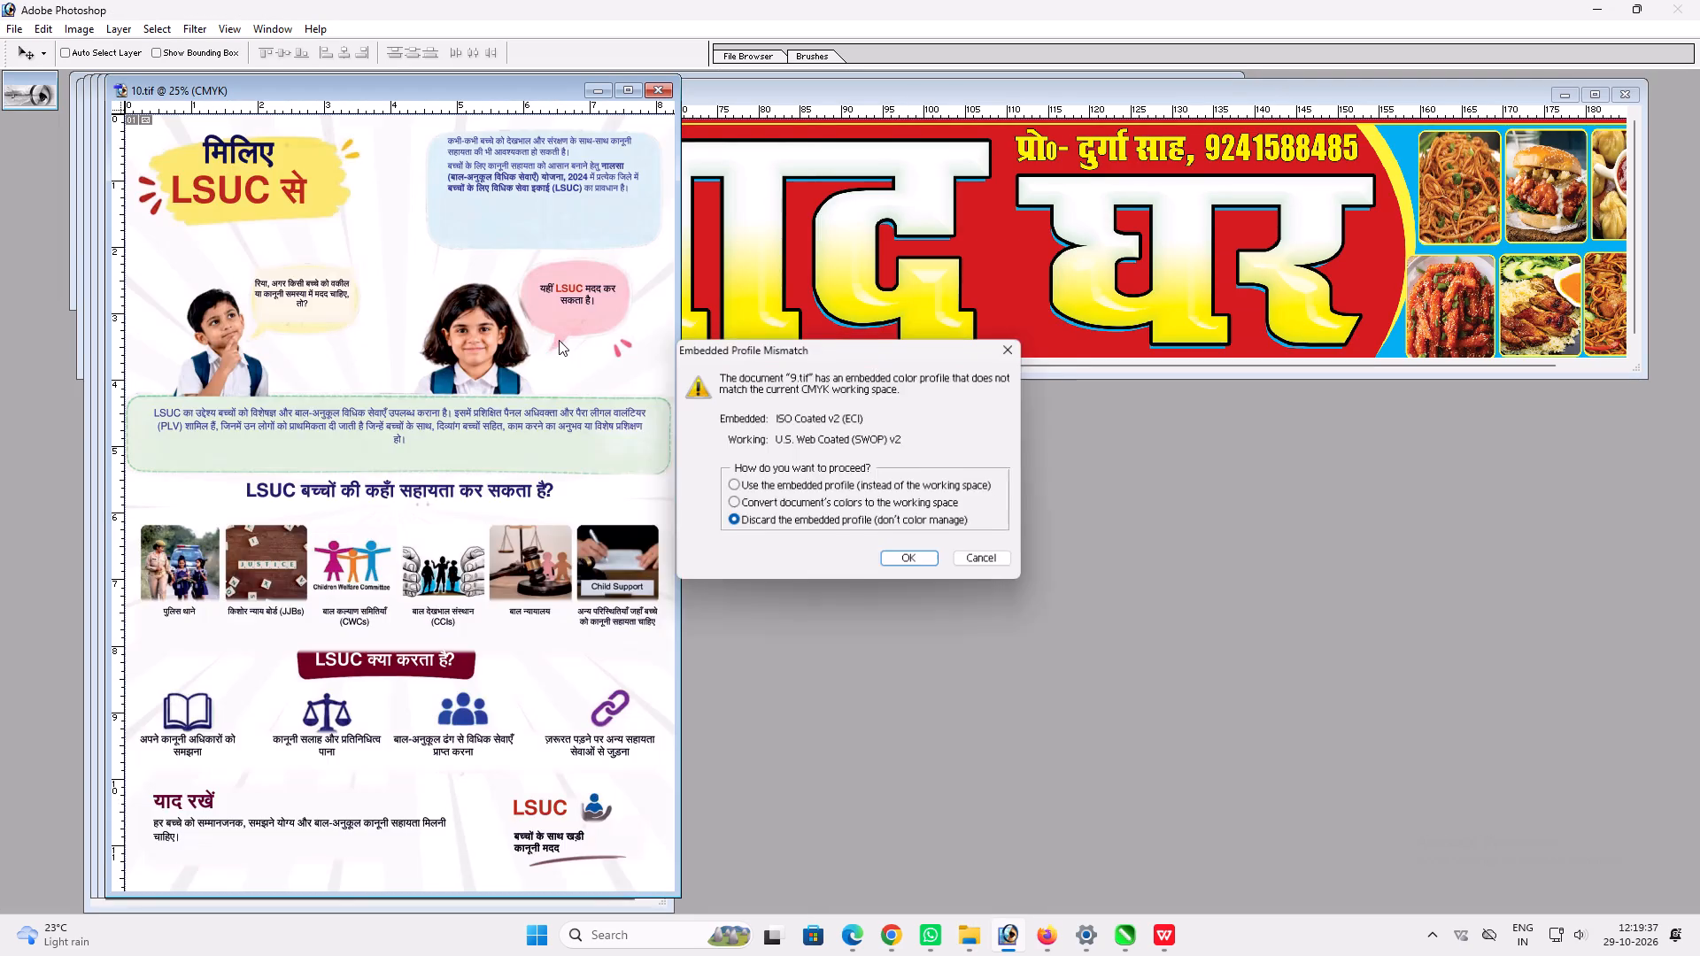
key(Return)
key(Return)
key(Return)
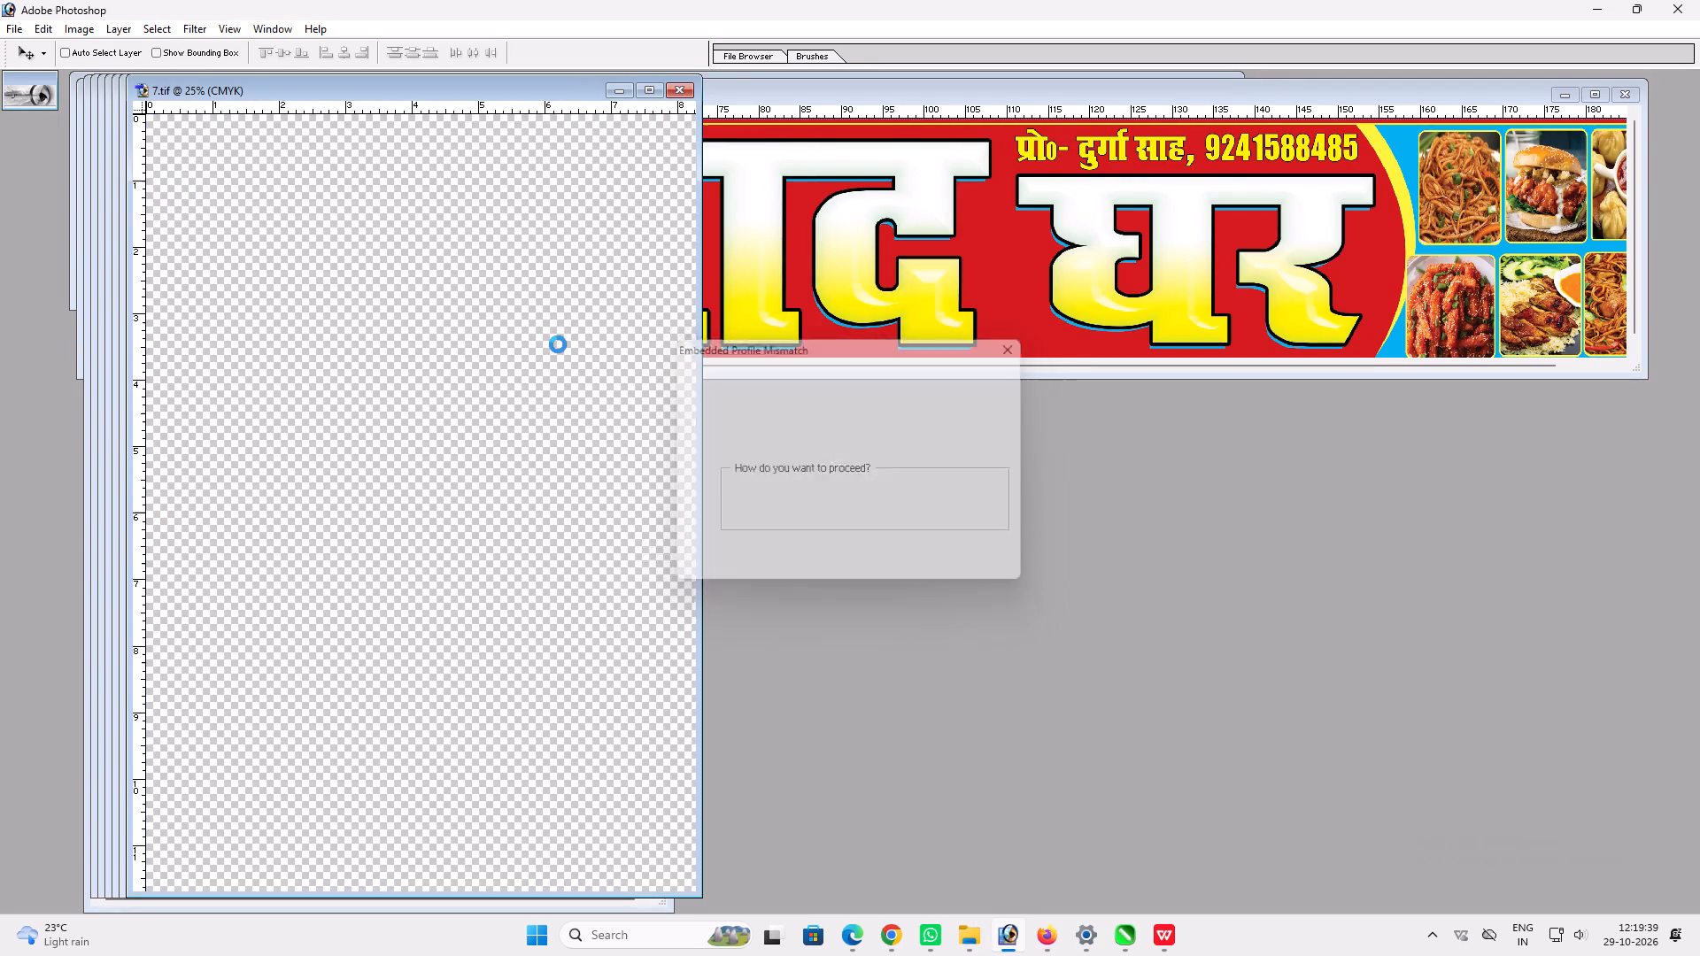
key(Return)
key(Return)
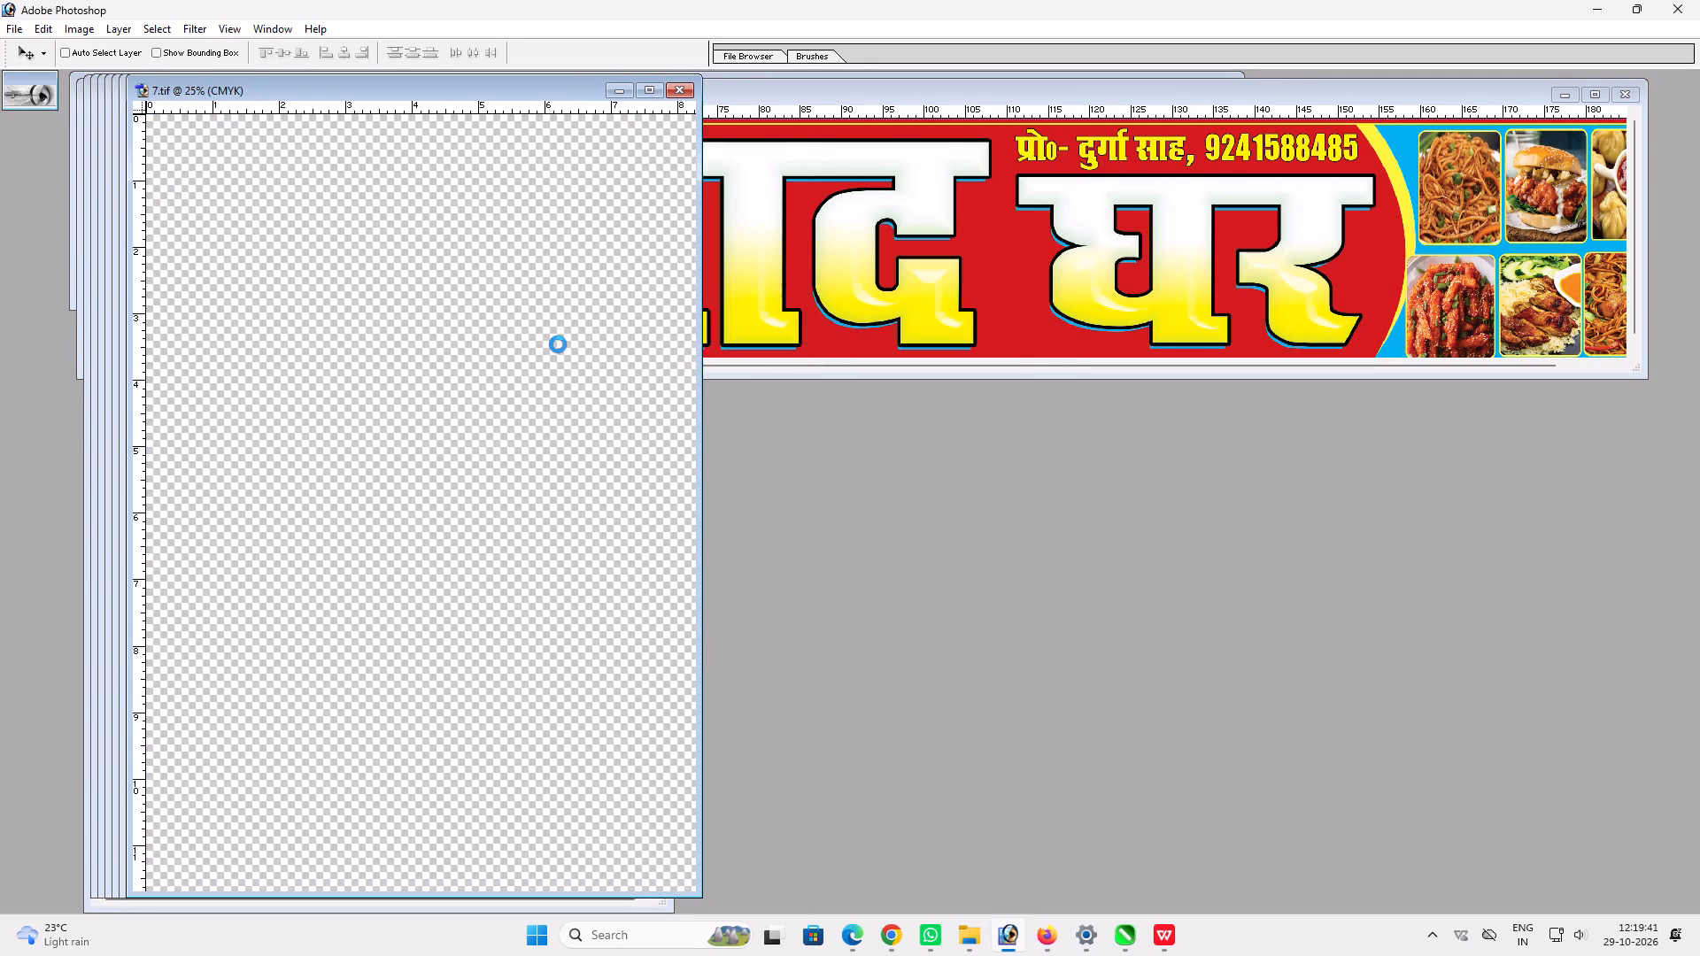
key(Return)
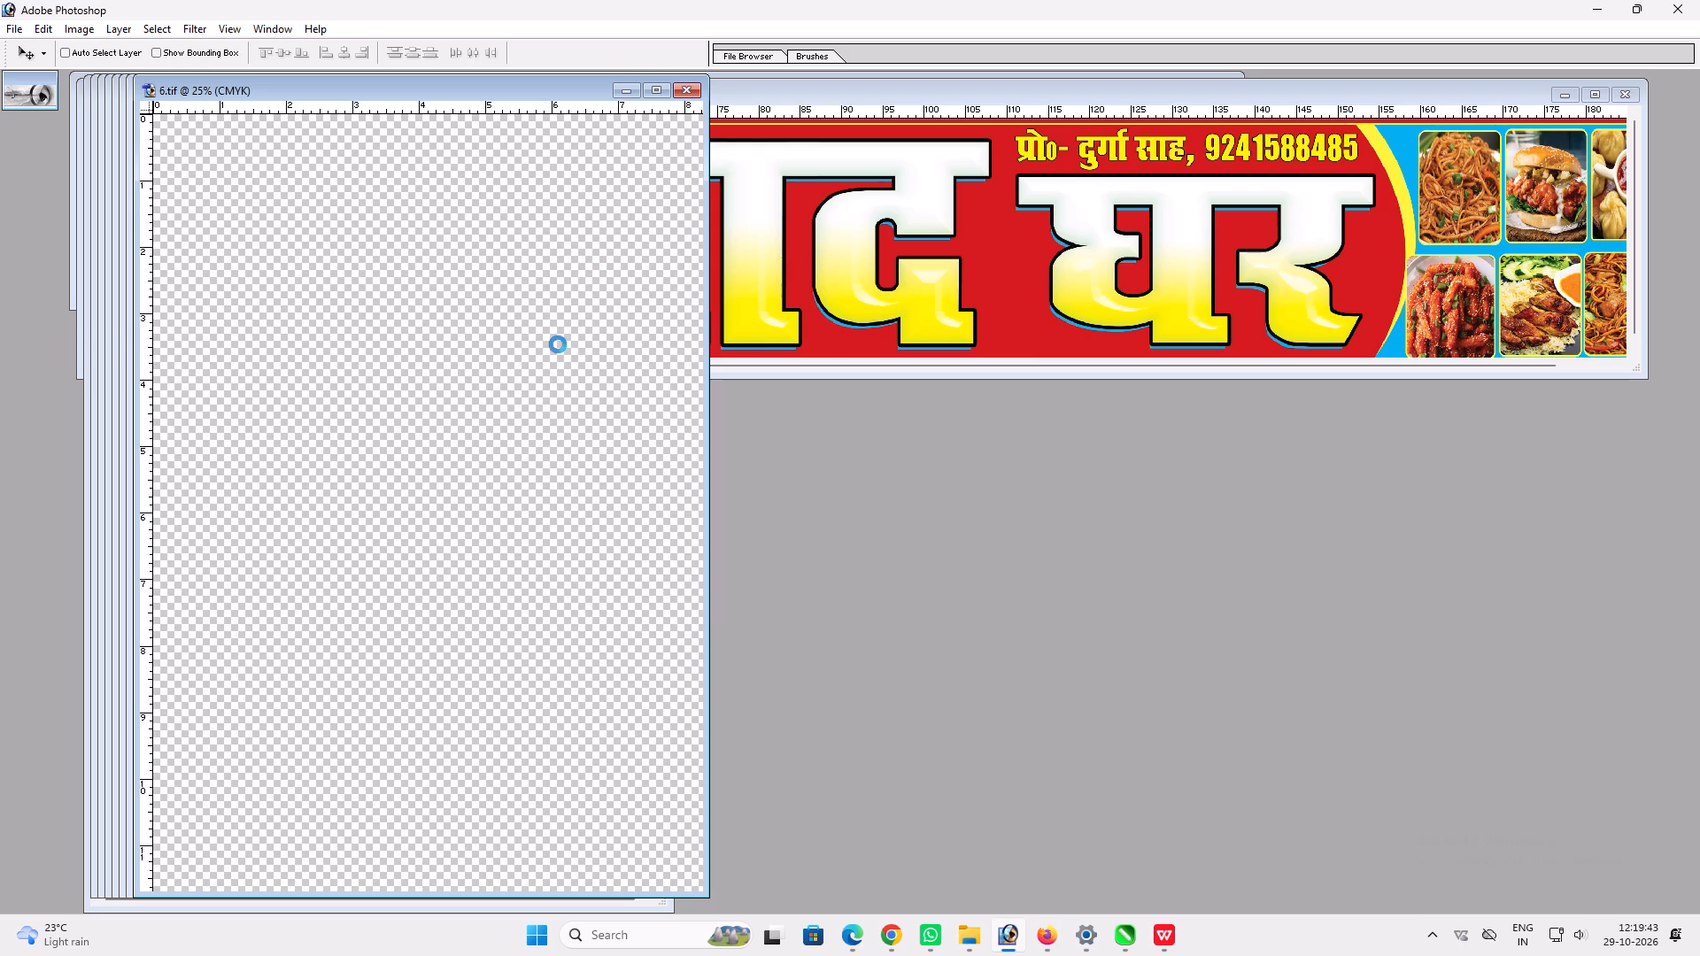
key(Return)
key(Return)
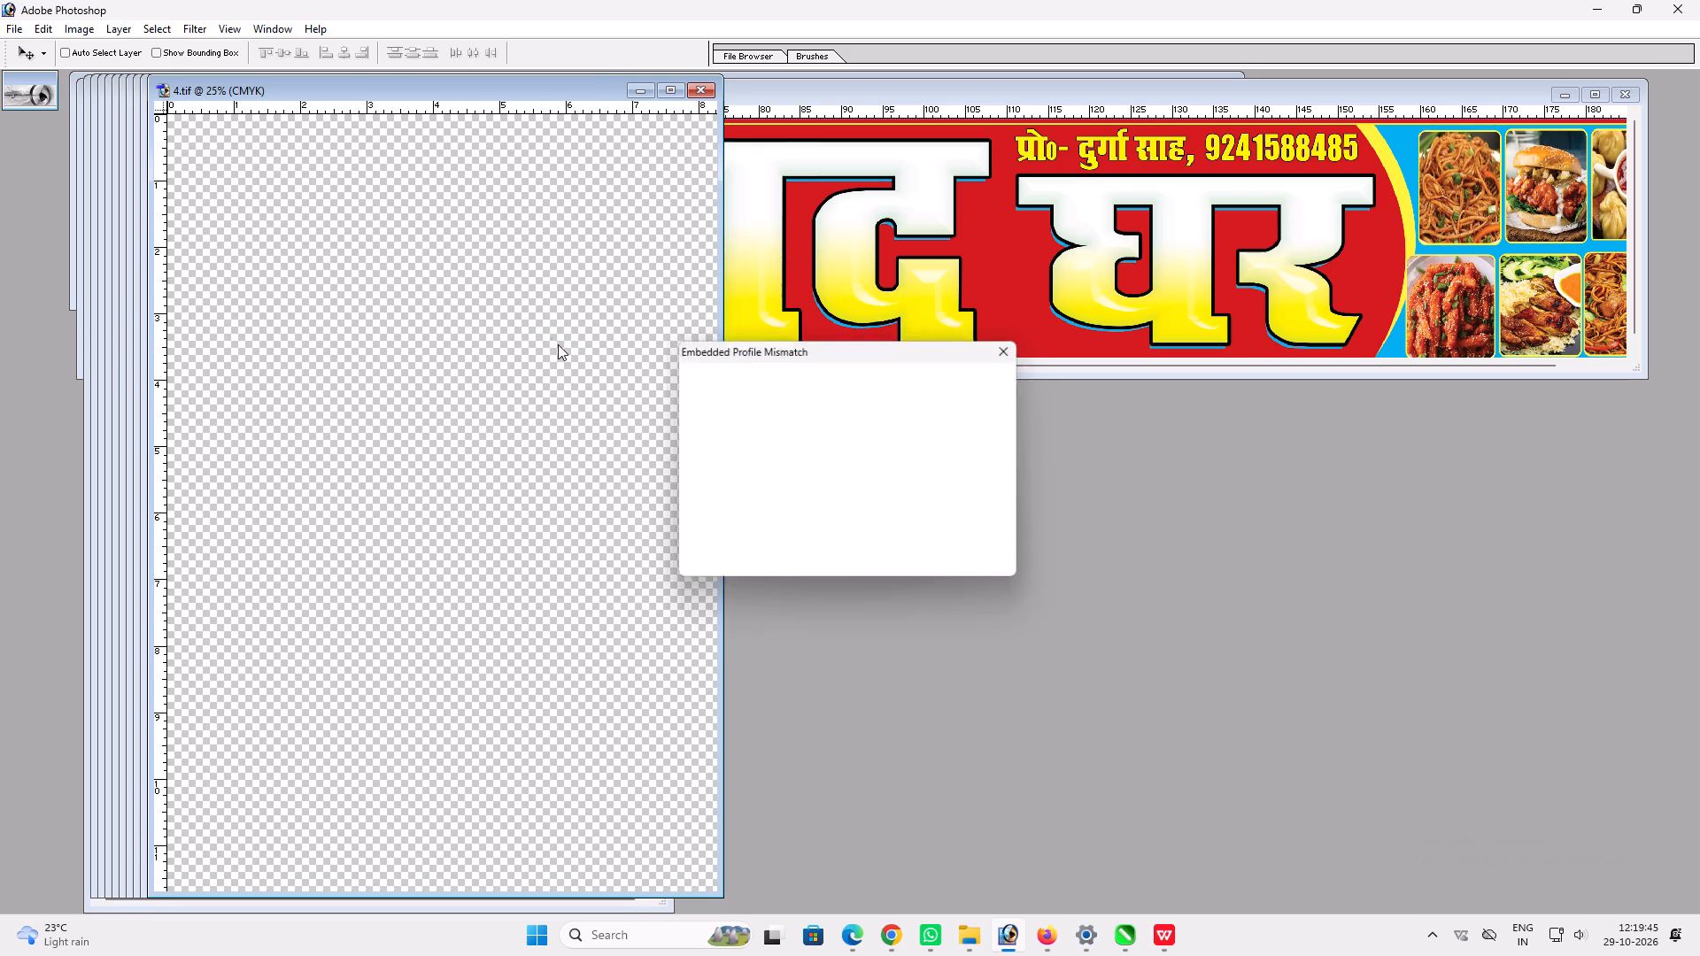
key(Return)
Close the wide red food banner document behind the newly opened pages.
click(924, 274)
key(ctrl+w)
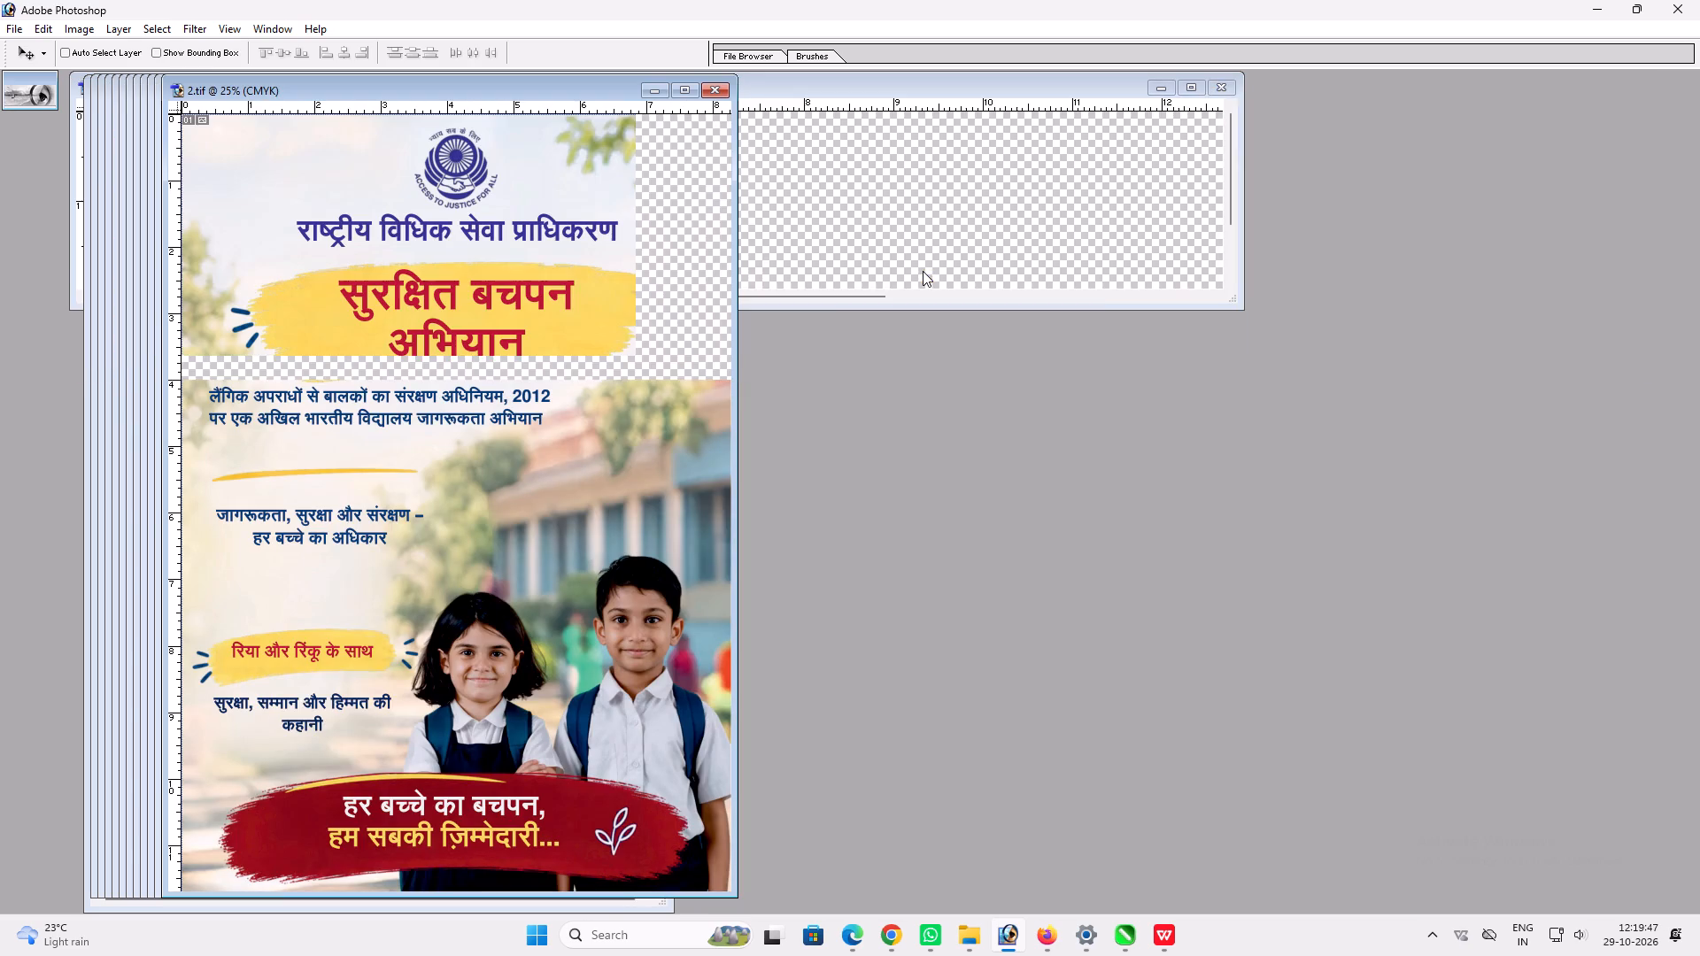
Zoom in on the title text of 2.tif, and maximise its window with the whole page fitted on screen for inspection.
key(z)
drag(320, 368, 498, 485)
key(v)
key(v)
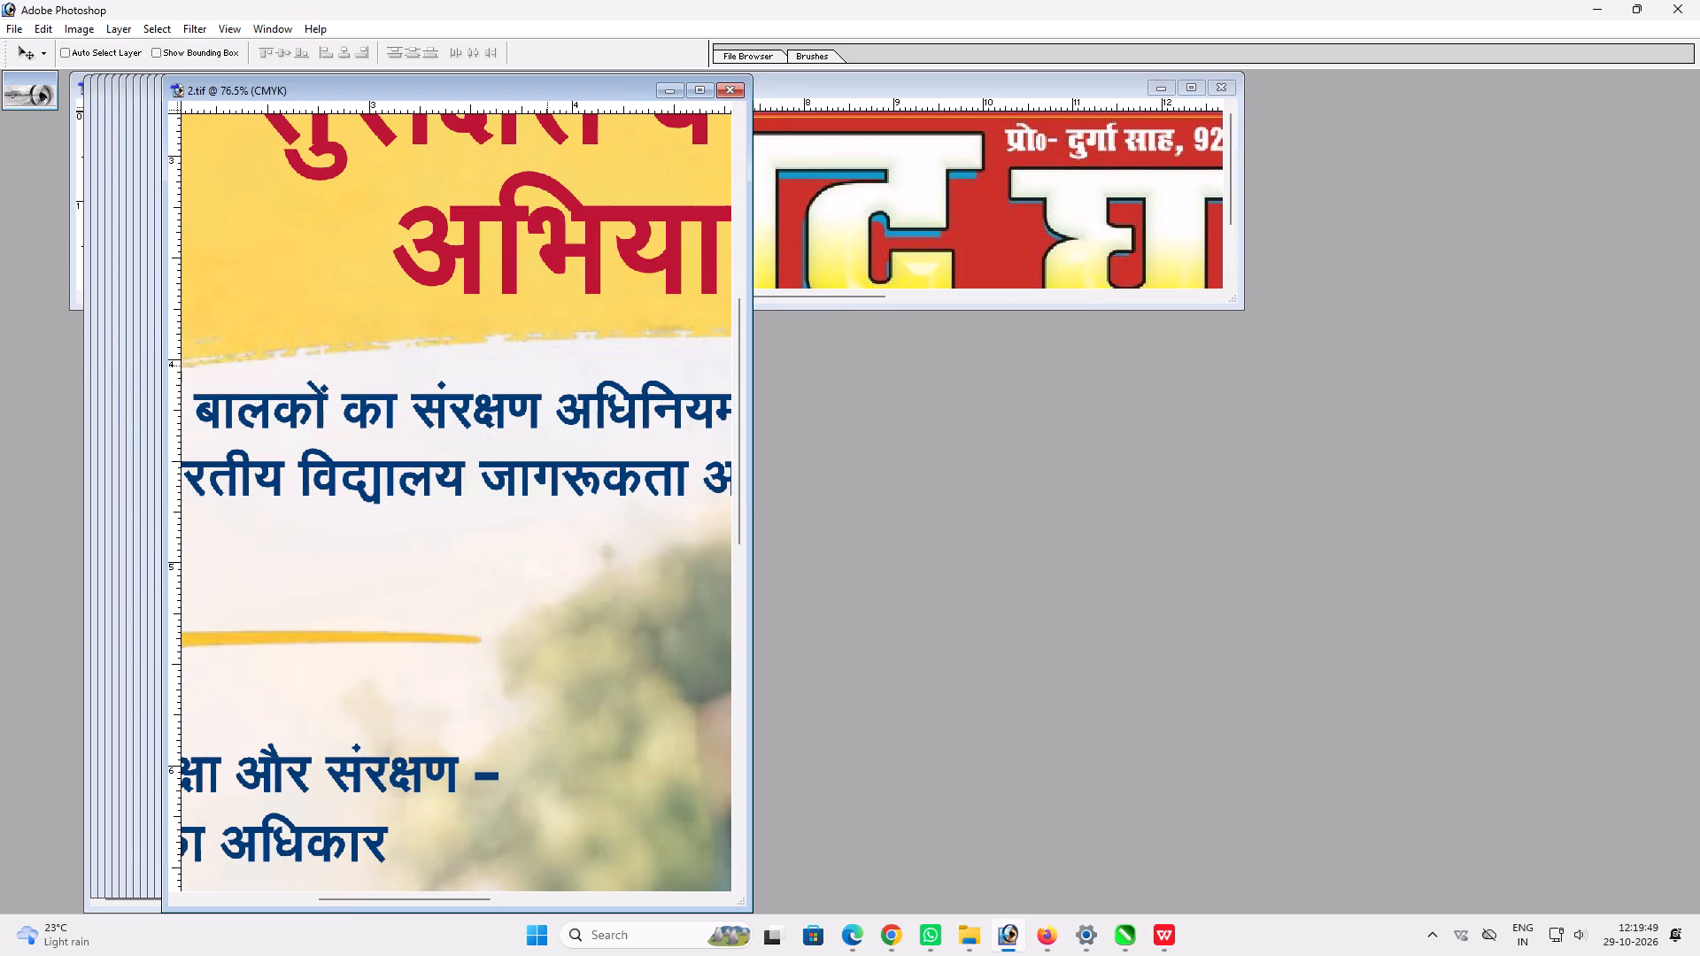
click(698, 97)
key(space)
key(space)
key(space)
key(space)
key(space)
key(space)
key(space)
key(space)
right_click(649, 360)
click(670, 368)
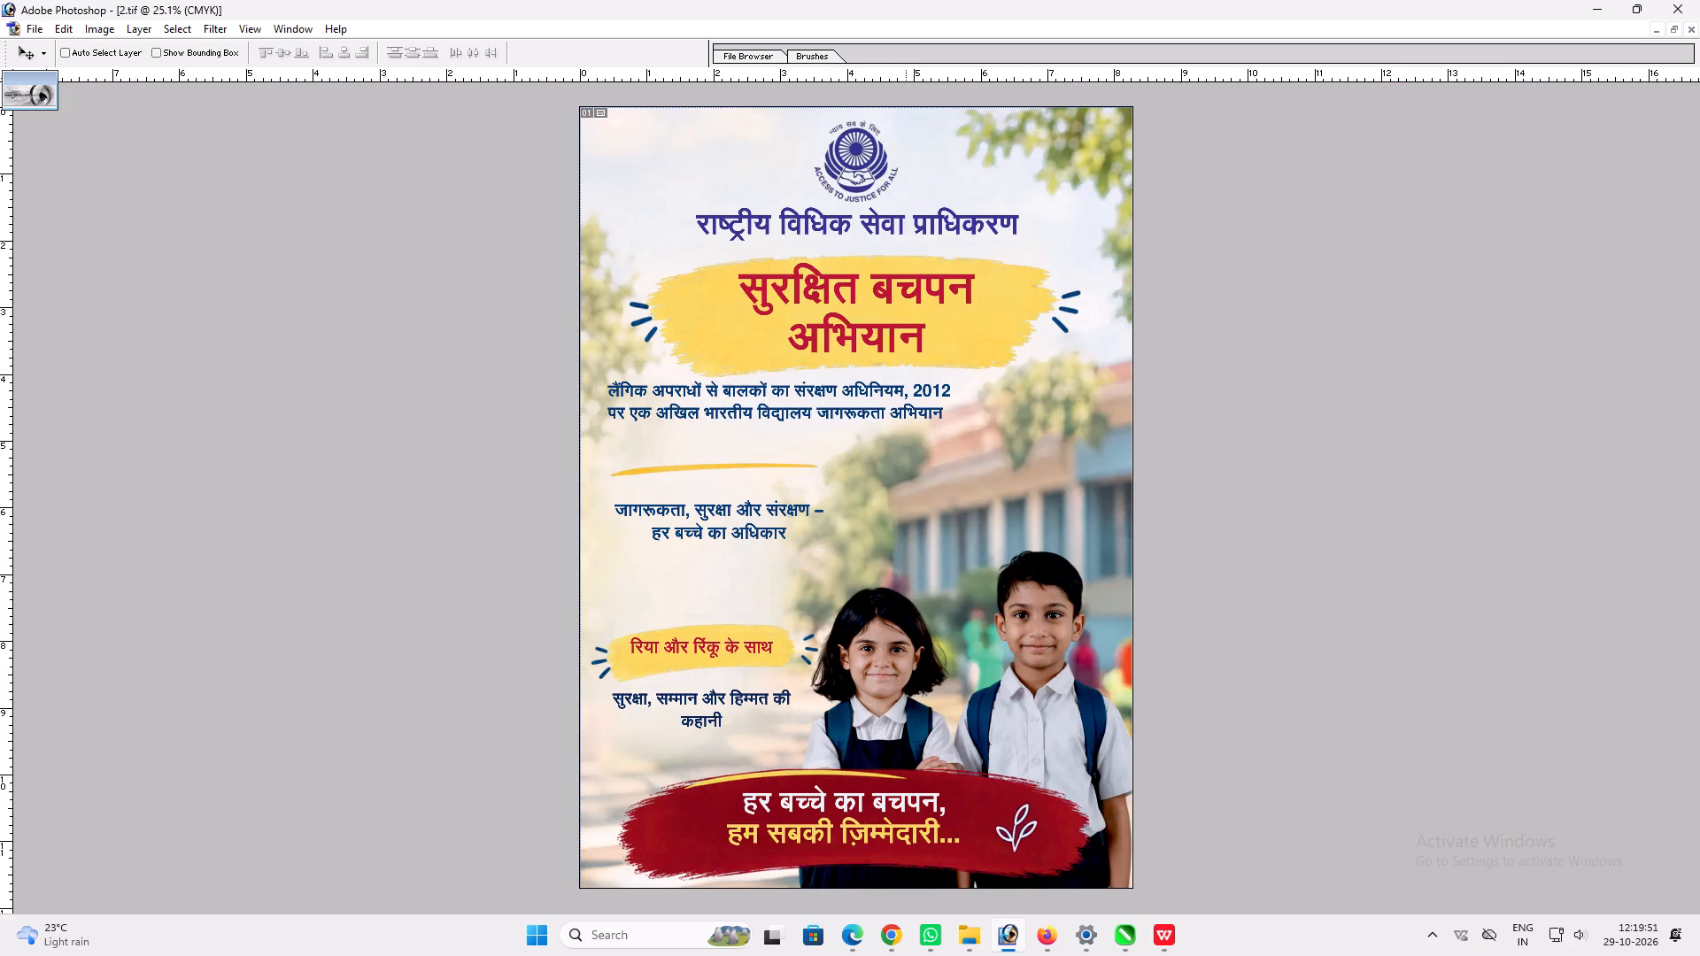
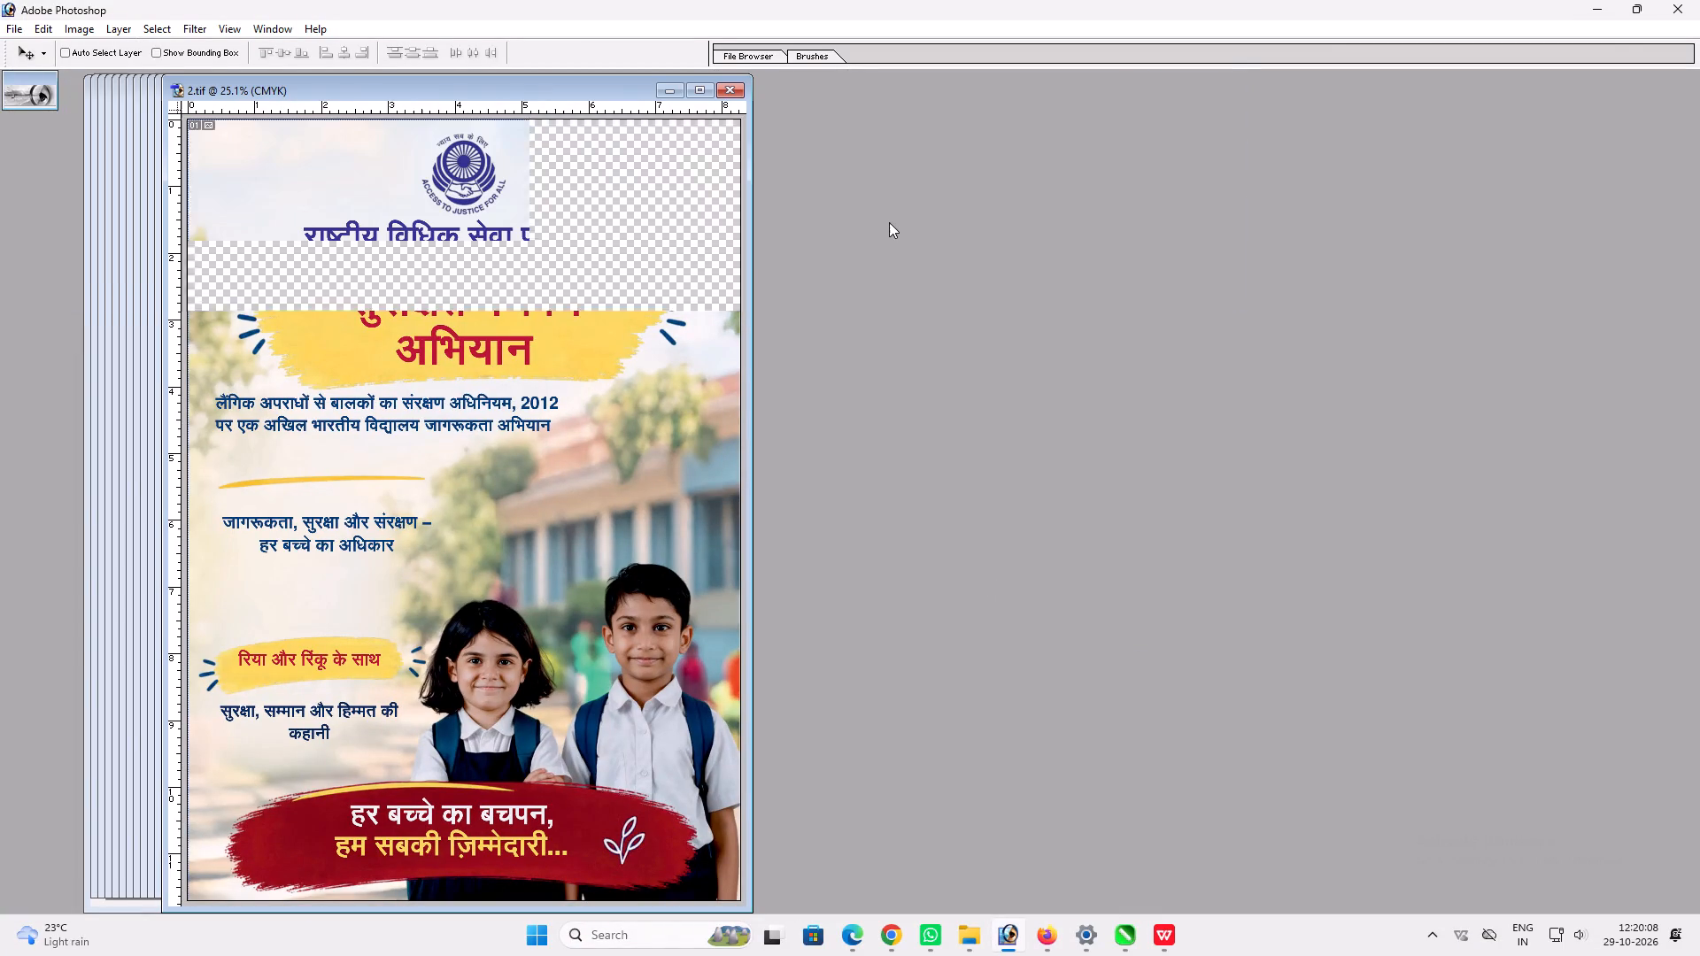
Move the 2.tif window clear of the stacked pages and go through the open documents to compare it with the Book Late.tif cover.
click(889, 222)
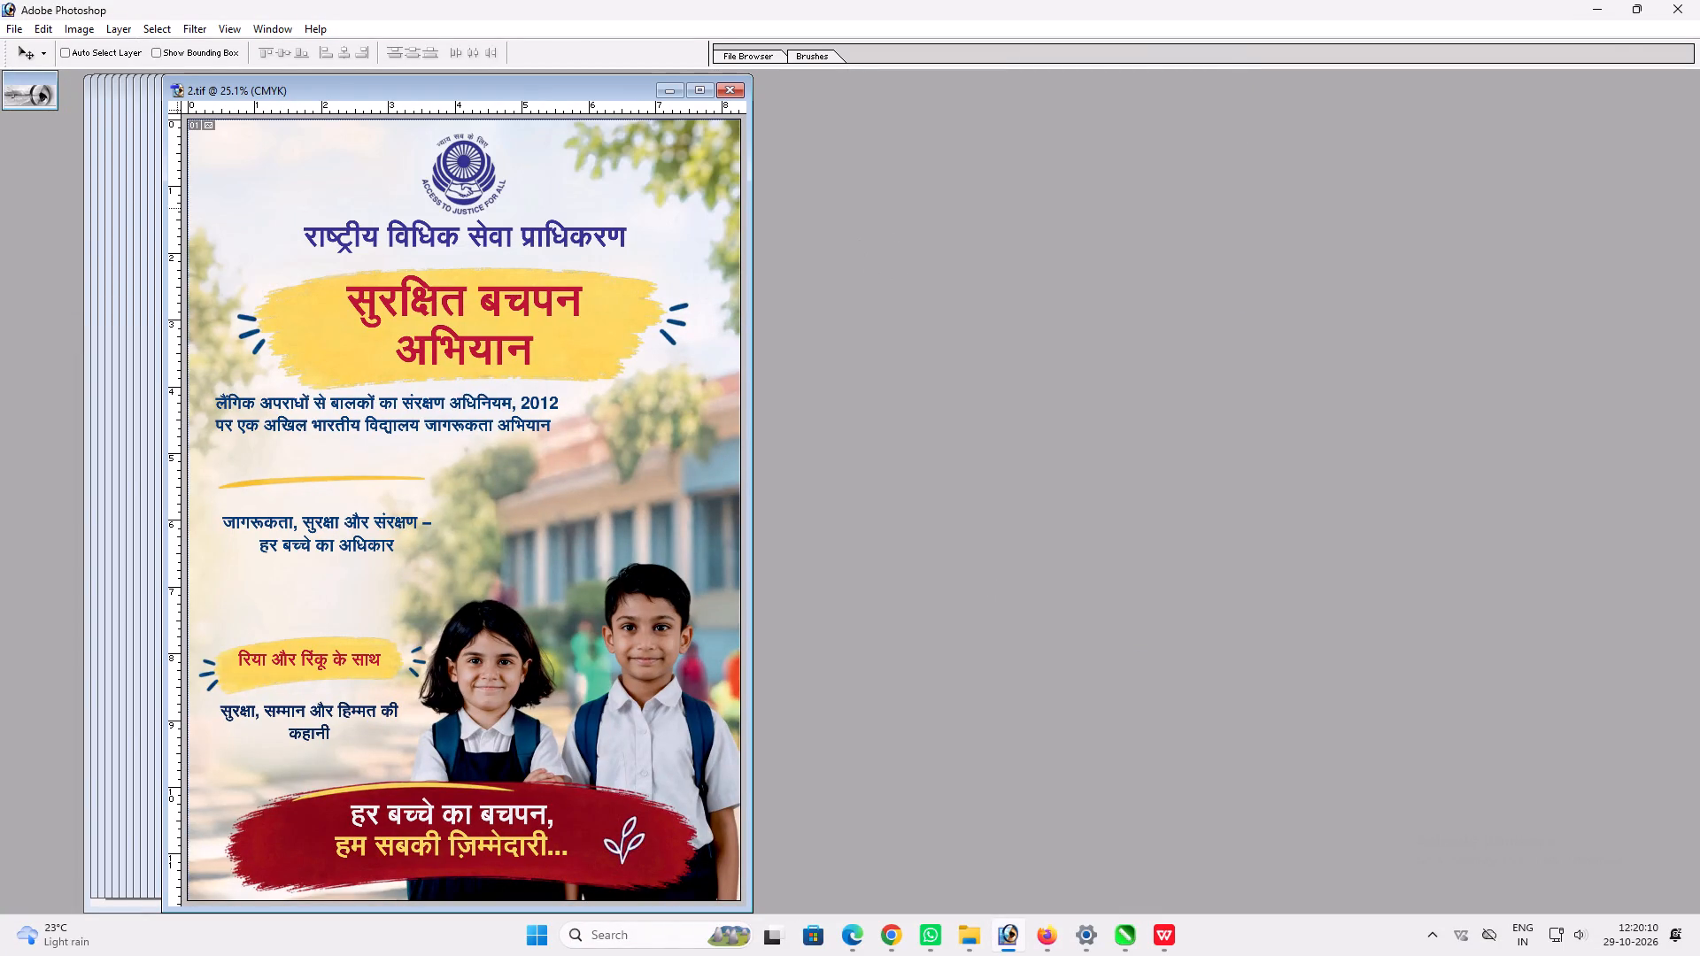
drag(560, 96, 1153, 104)
key(ctrl+Tab)
key(ctrl+Tab)
key(ctrl+Tab)
key(ctrl+Tab)
key(ctrl+Tab)
key(ctrl+Tab)
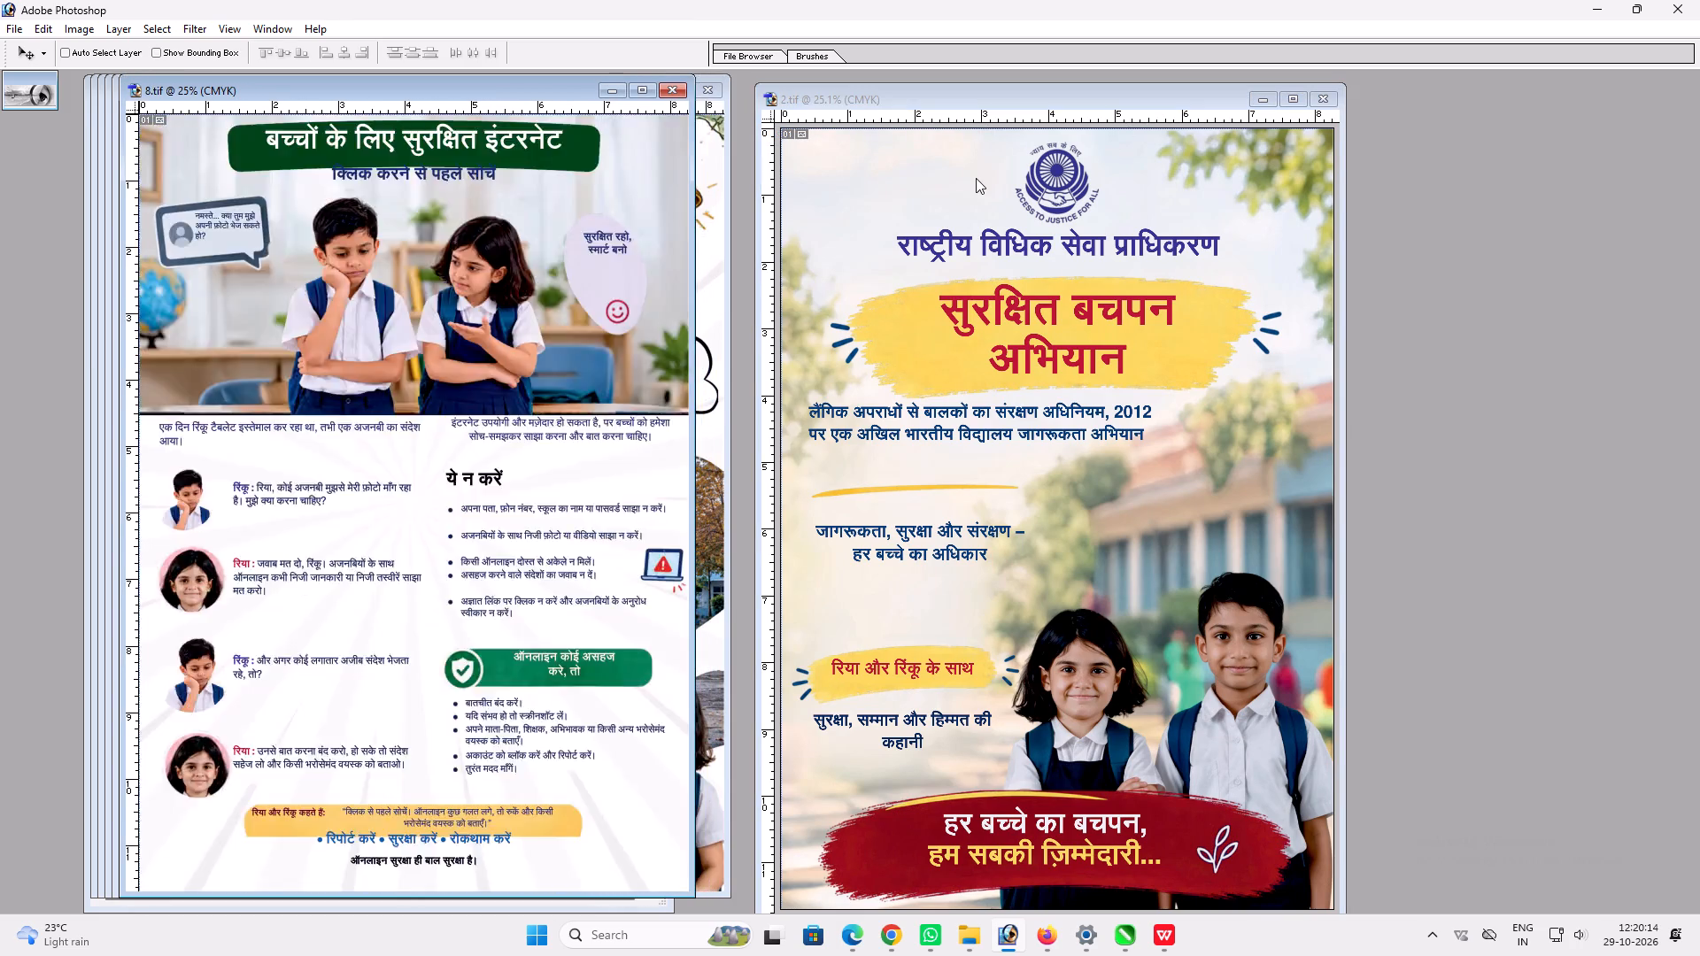
key(ctrl+Tab)
key(ctrl+Tab)
key(ctrl+Tab)
key(ctrl+Tab)
key(ctrl+Tab)
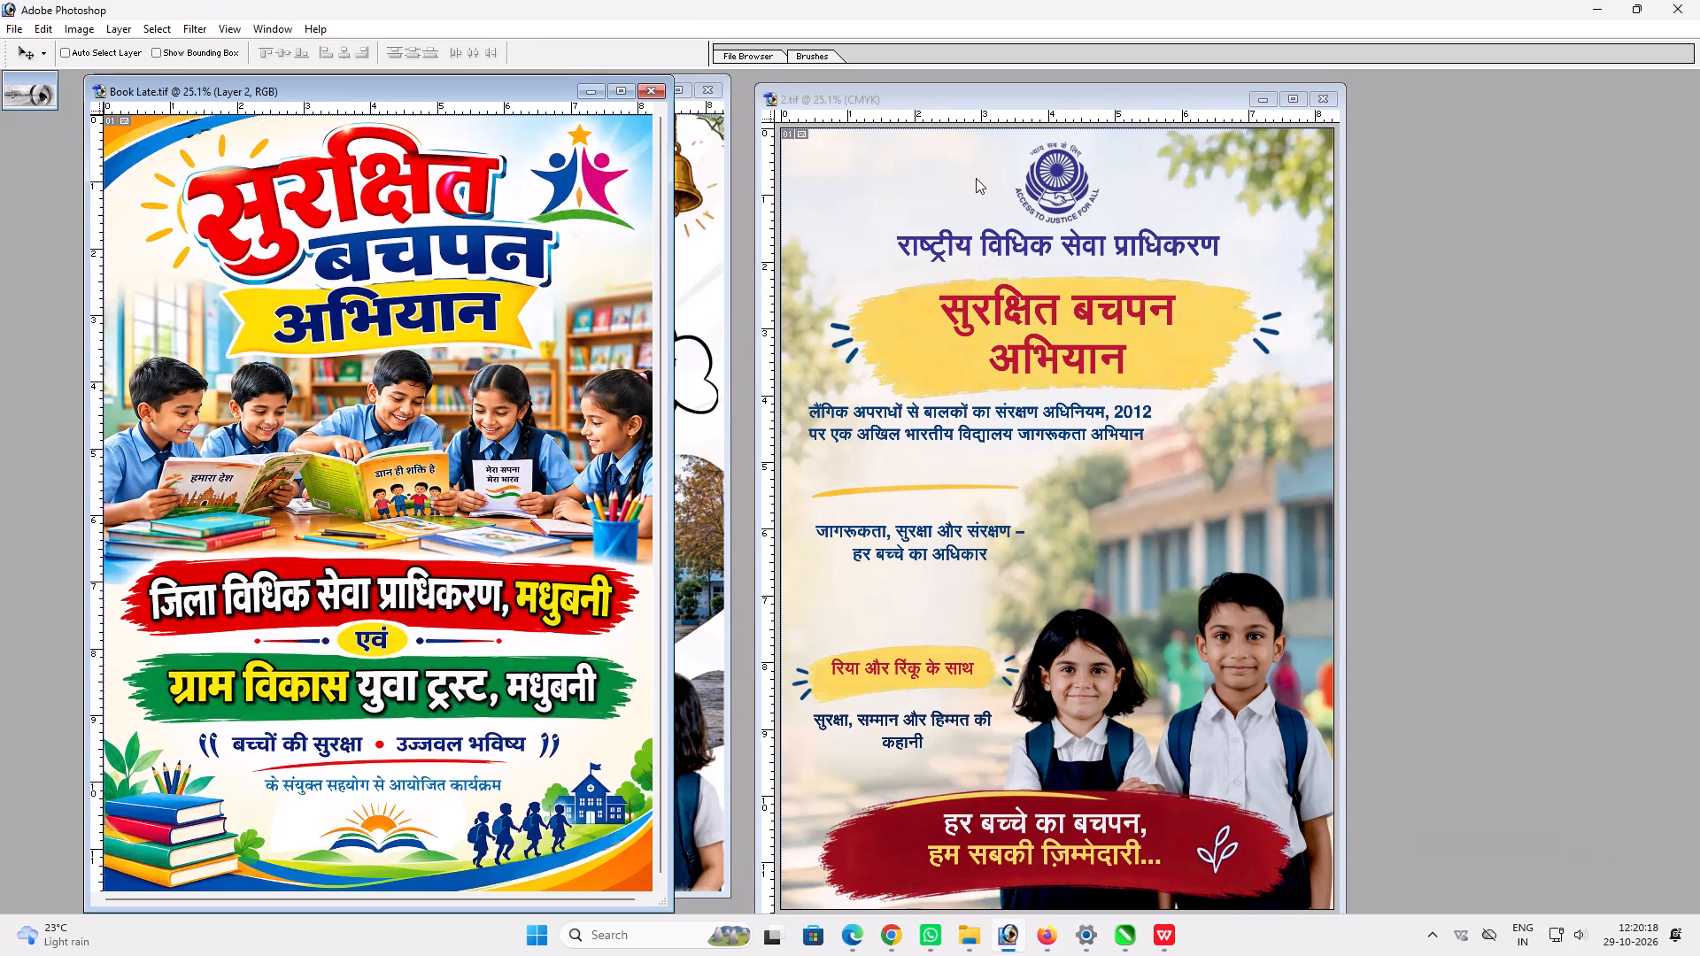
click(991, 260)
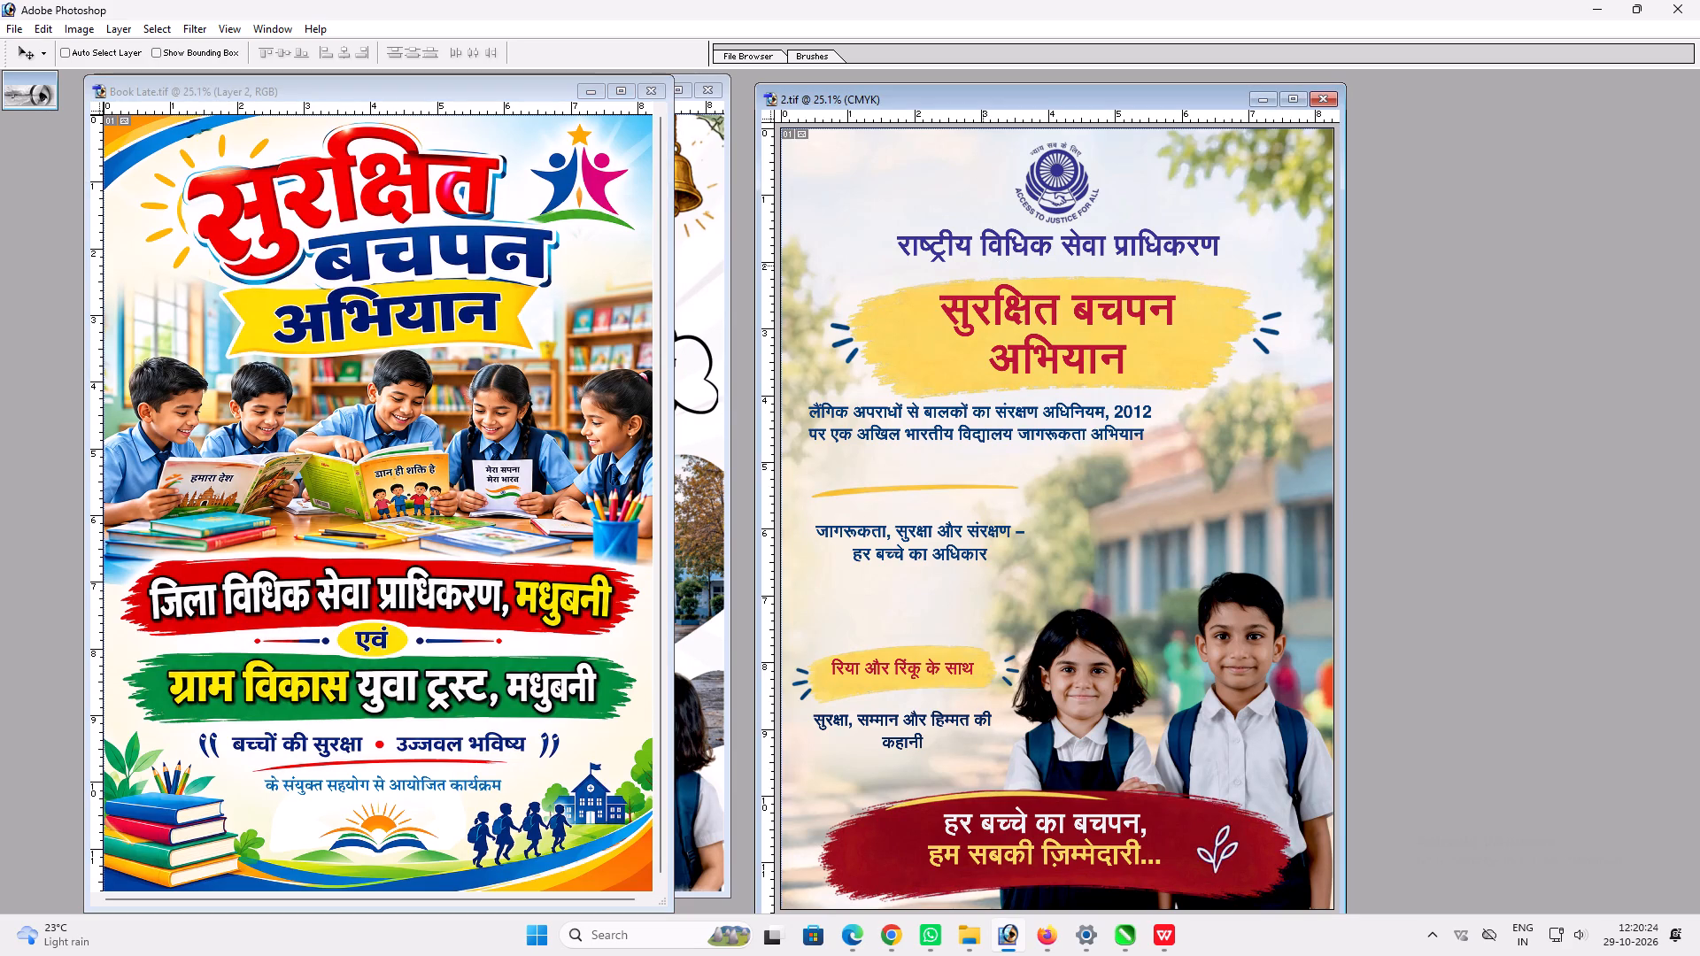
Maximise the Book Late.tif cover window and fit the whole page on screen for inspection.
click(552, 312)
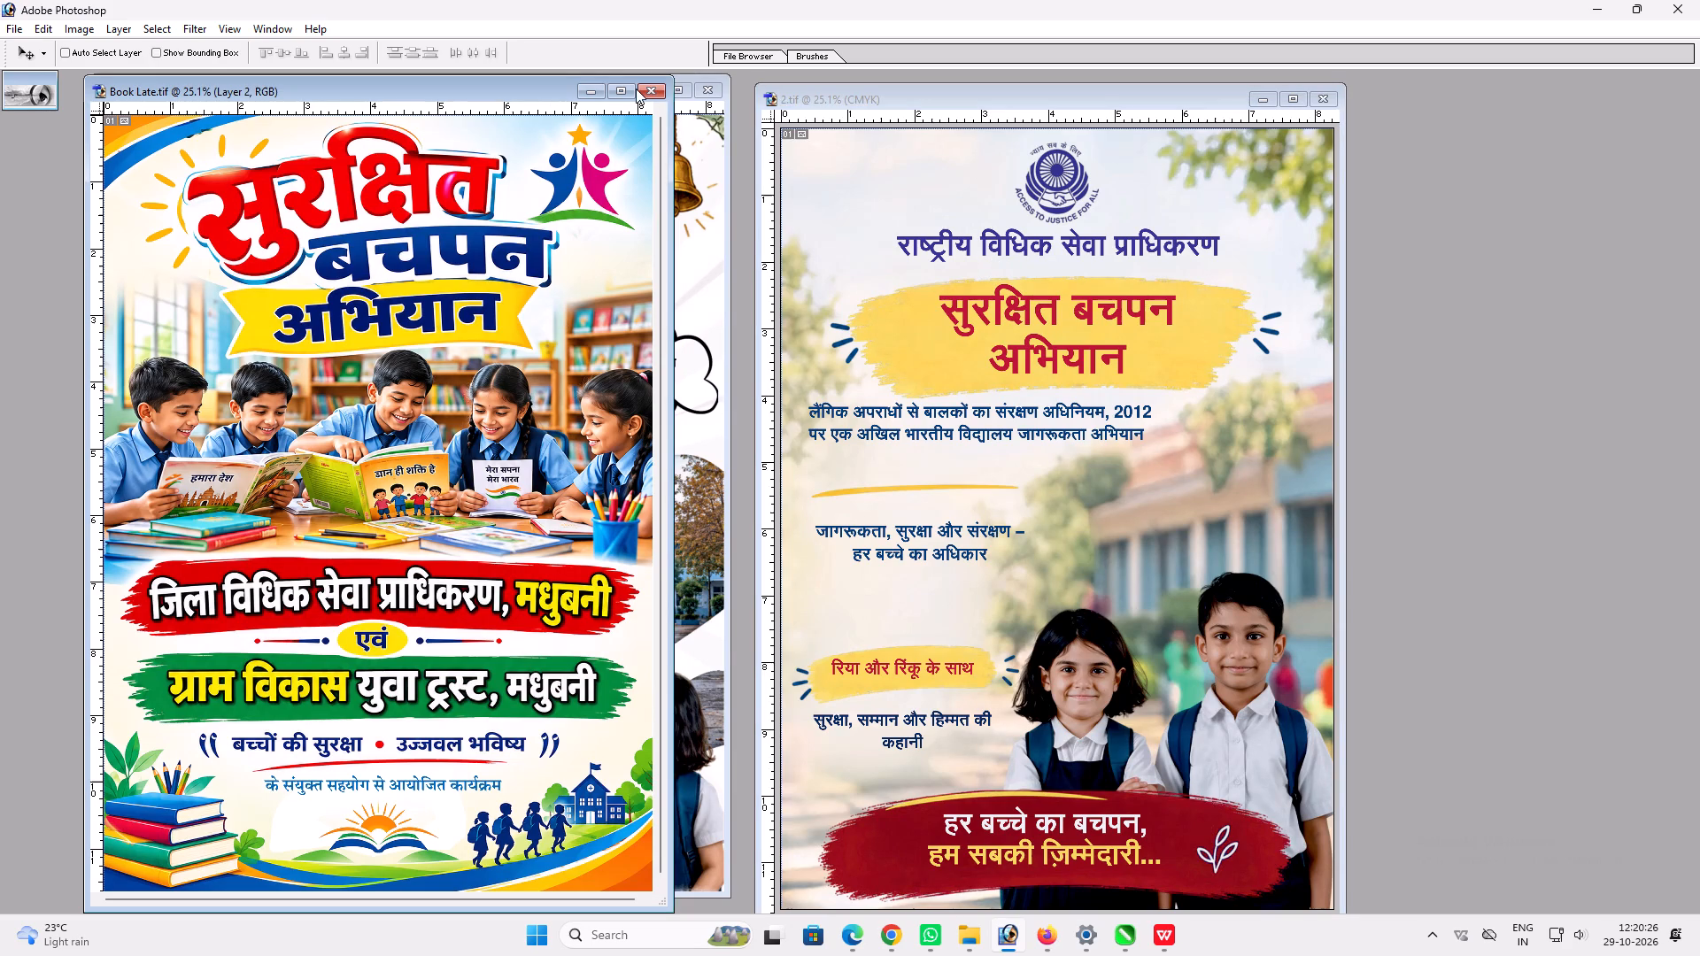
click(636, 89)
key(ctrl+0)
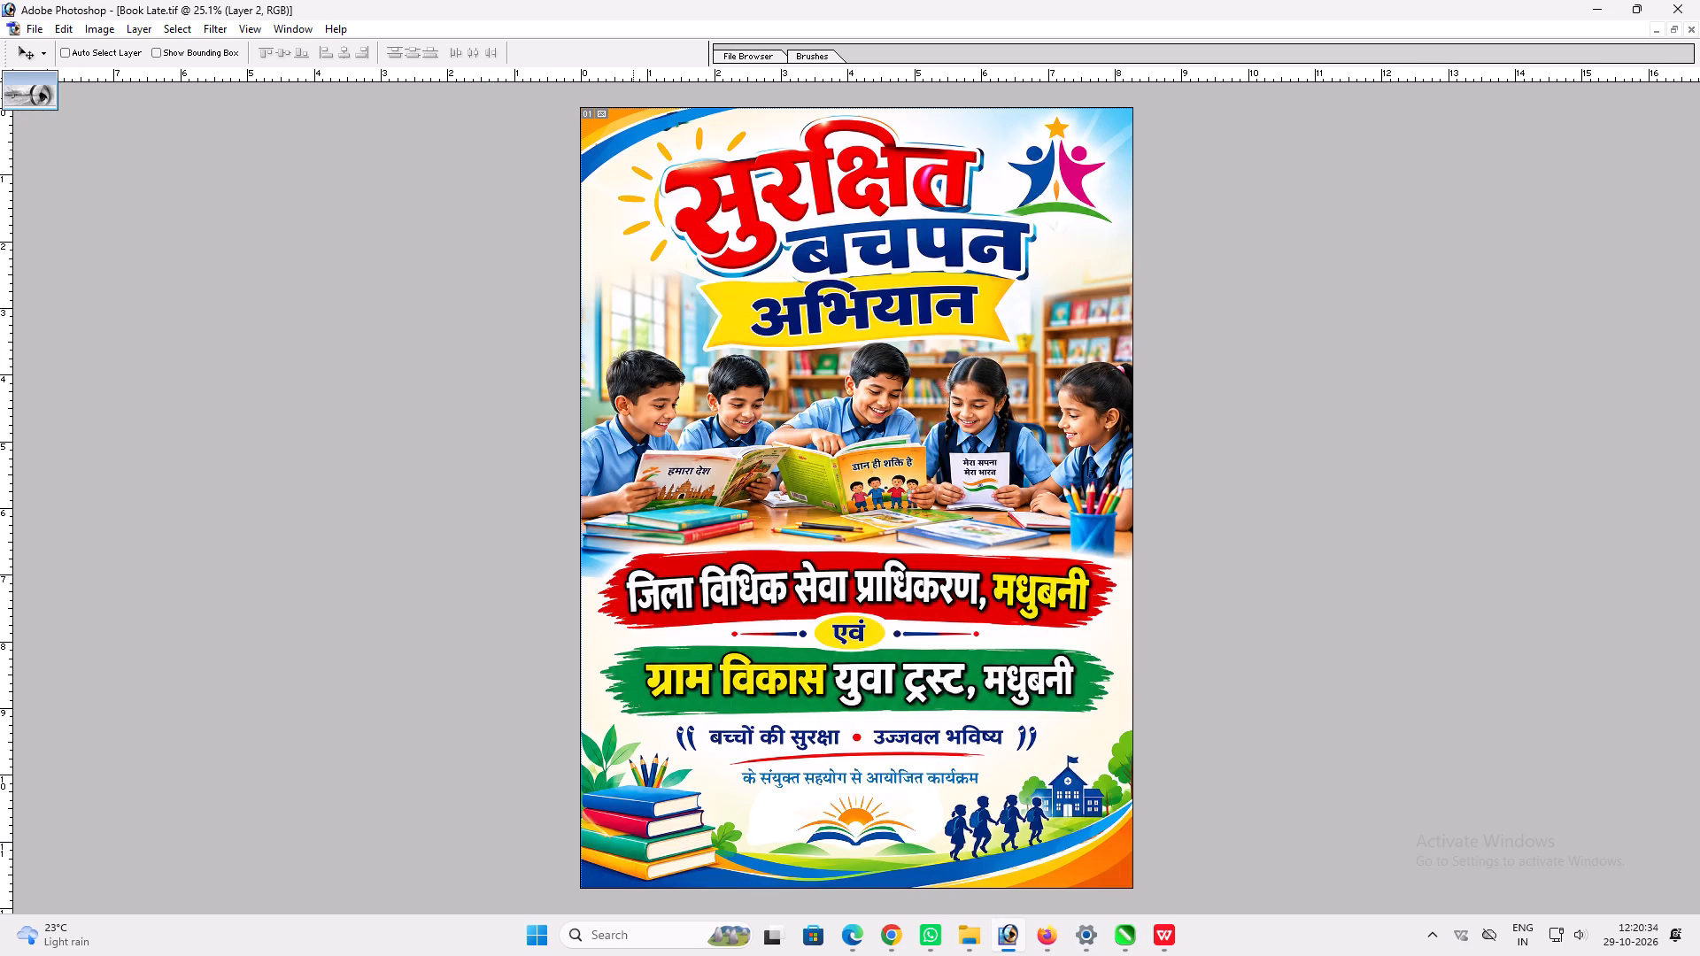
Capture a screen snip of the whole Book Late.tif cover page, fitted on screen and cropped to the page edges.
key(ctrl+0)
key(Print)
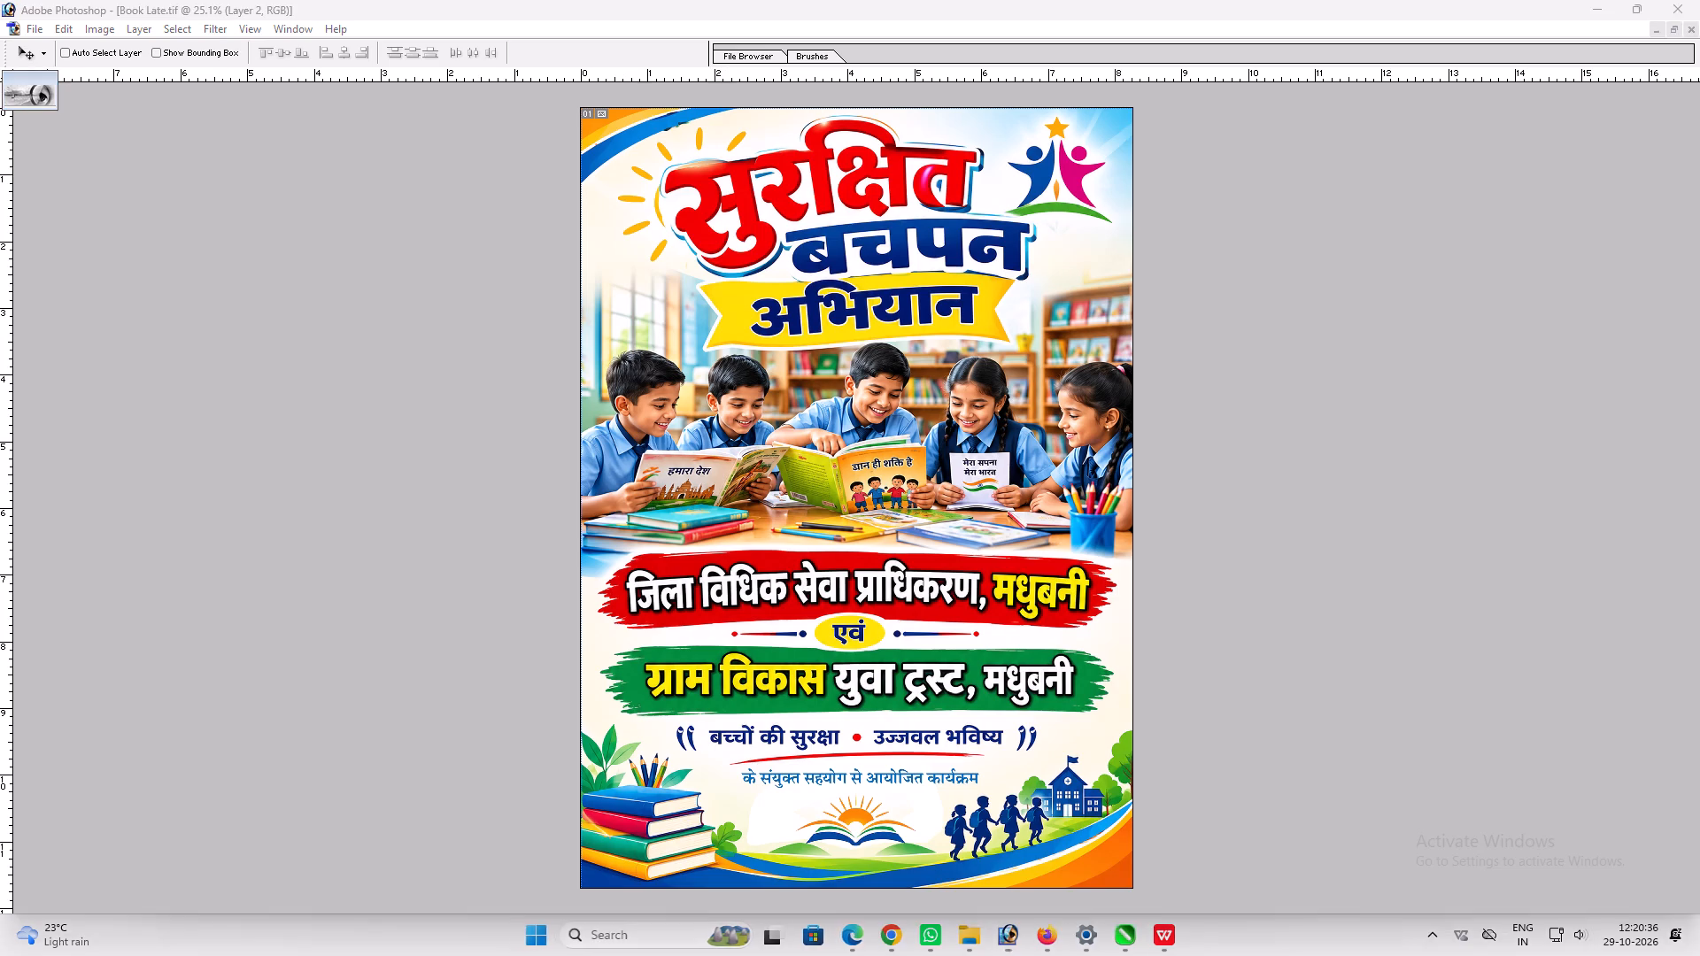
drag(576, 104, 1139, 890)
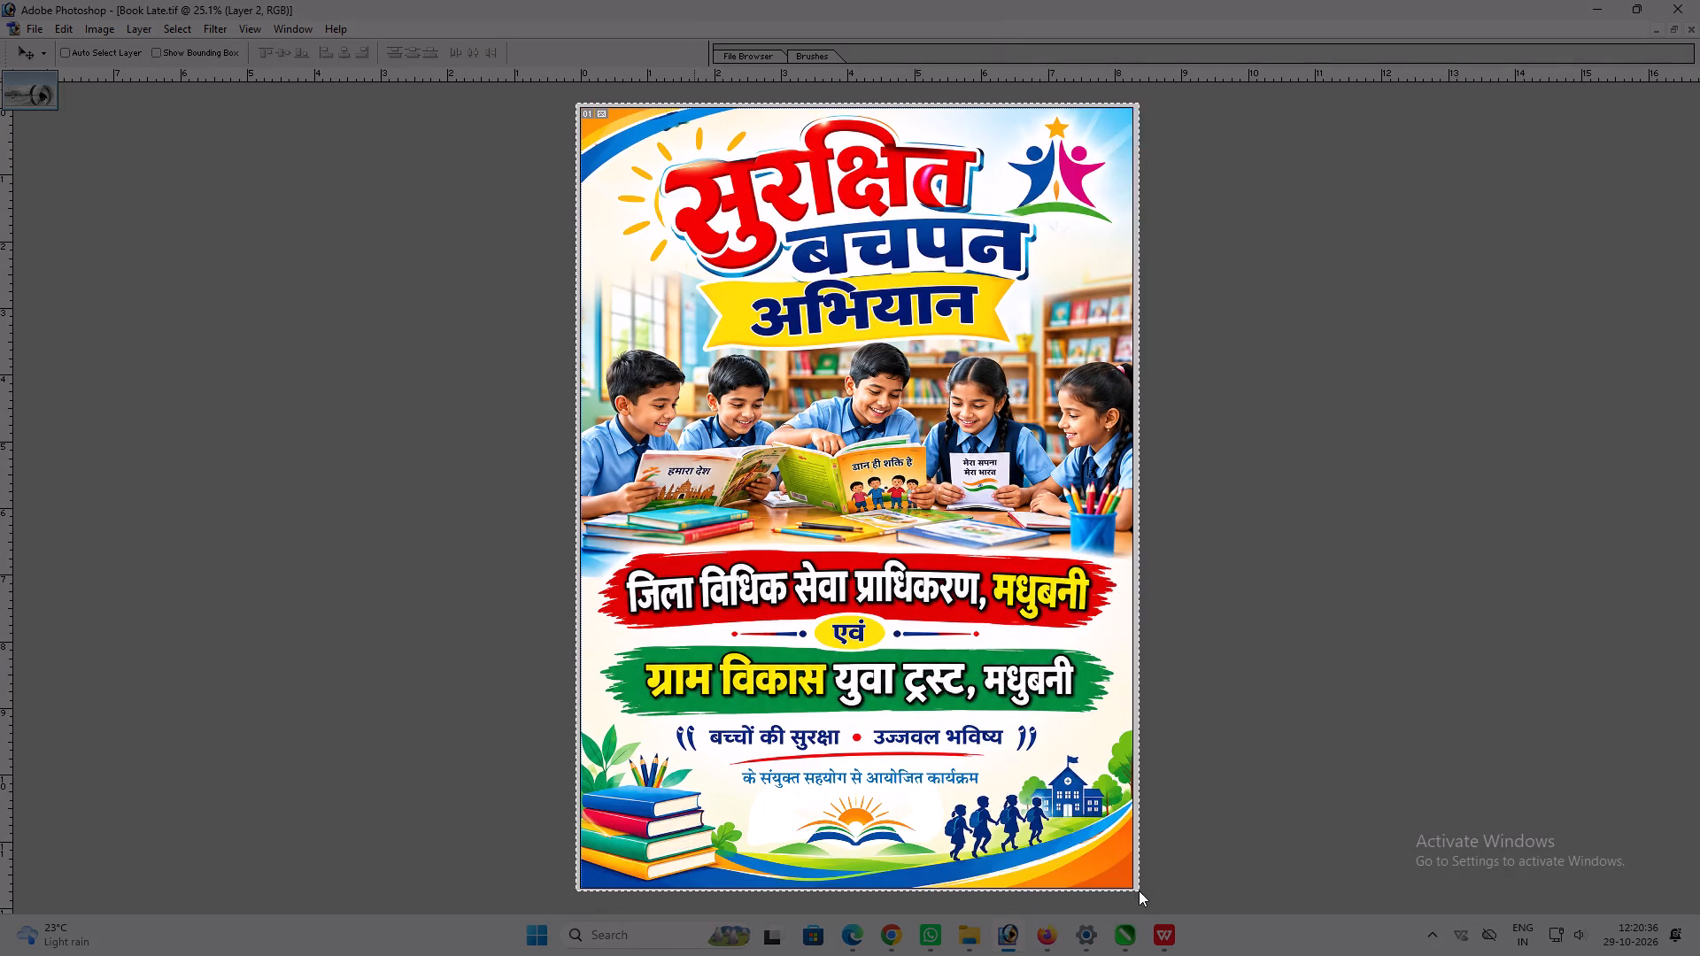
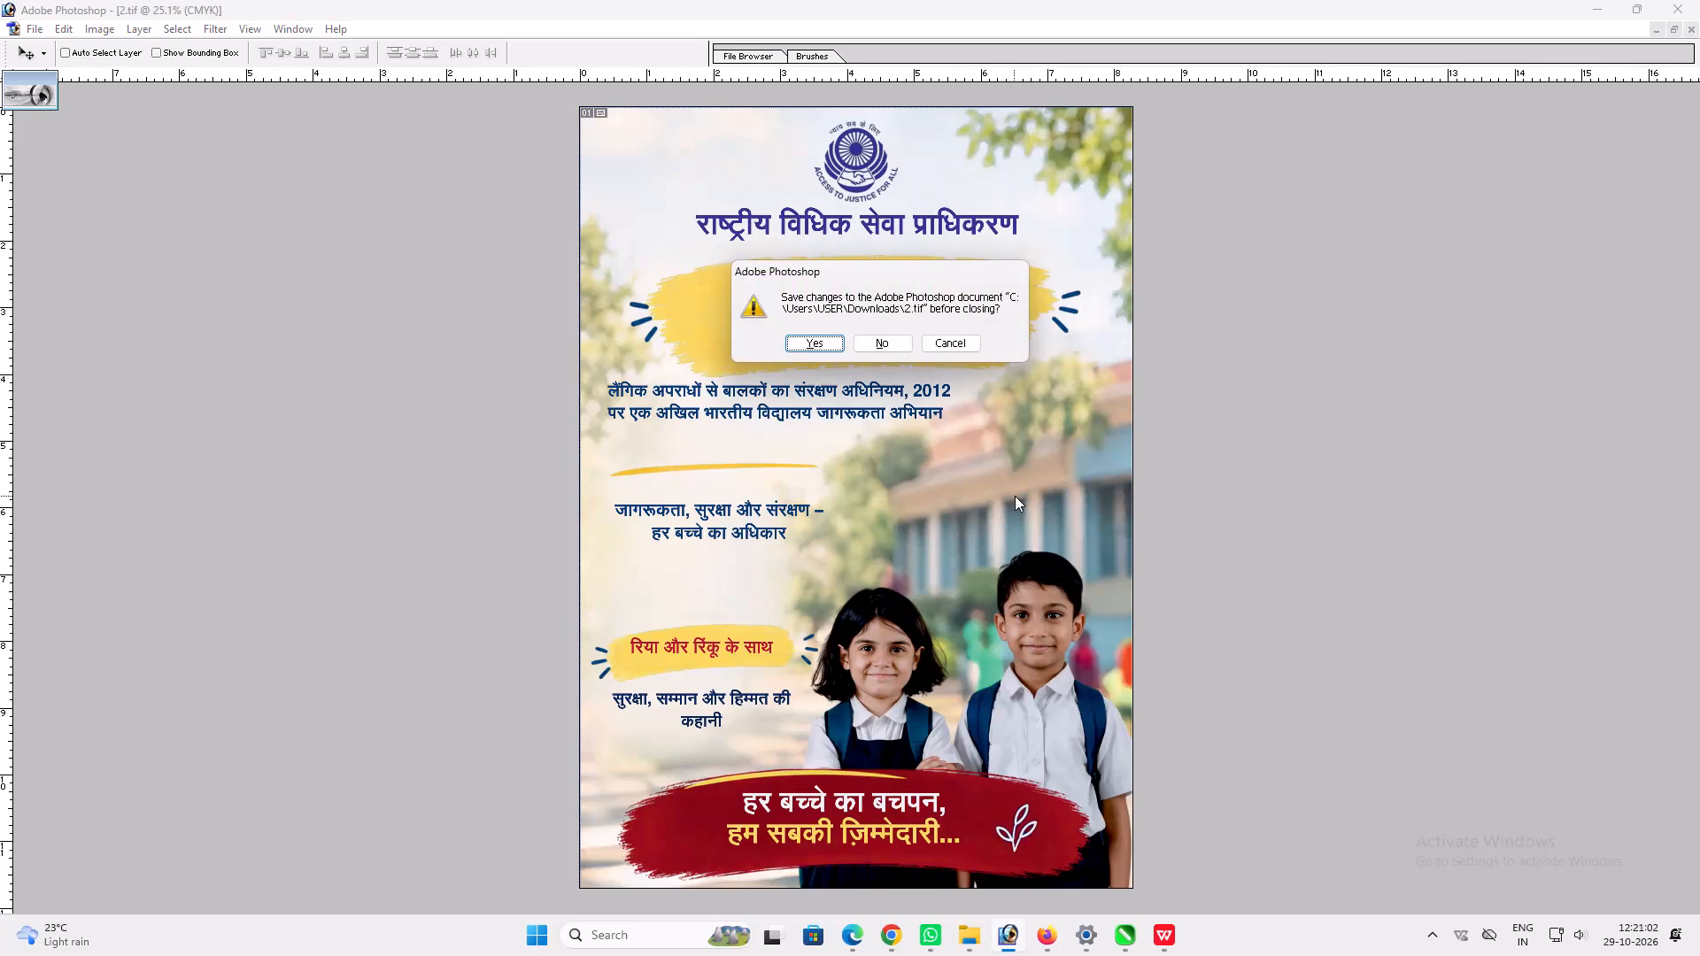
Cancel the pending close of 2.tif, save the document under its existing name and close it.
double_click(950, 355)
key(ctrl+s)
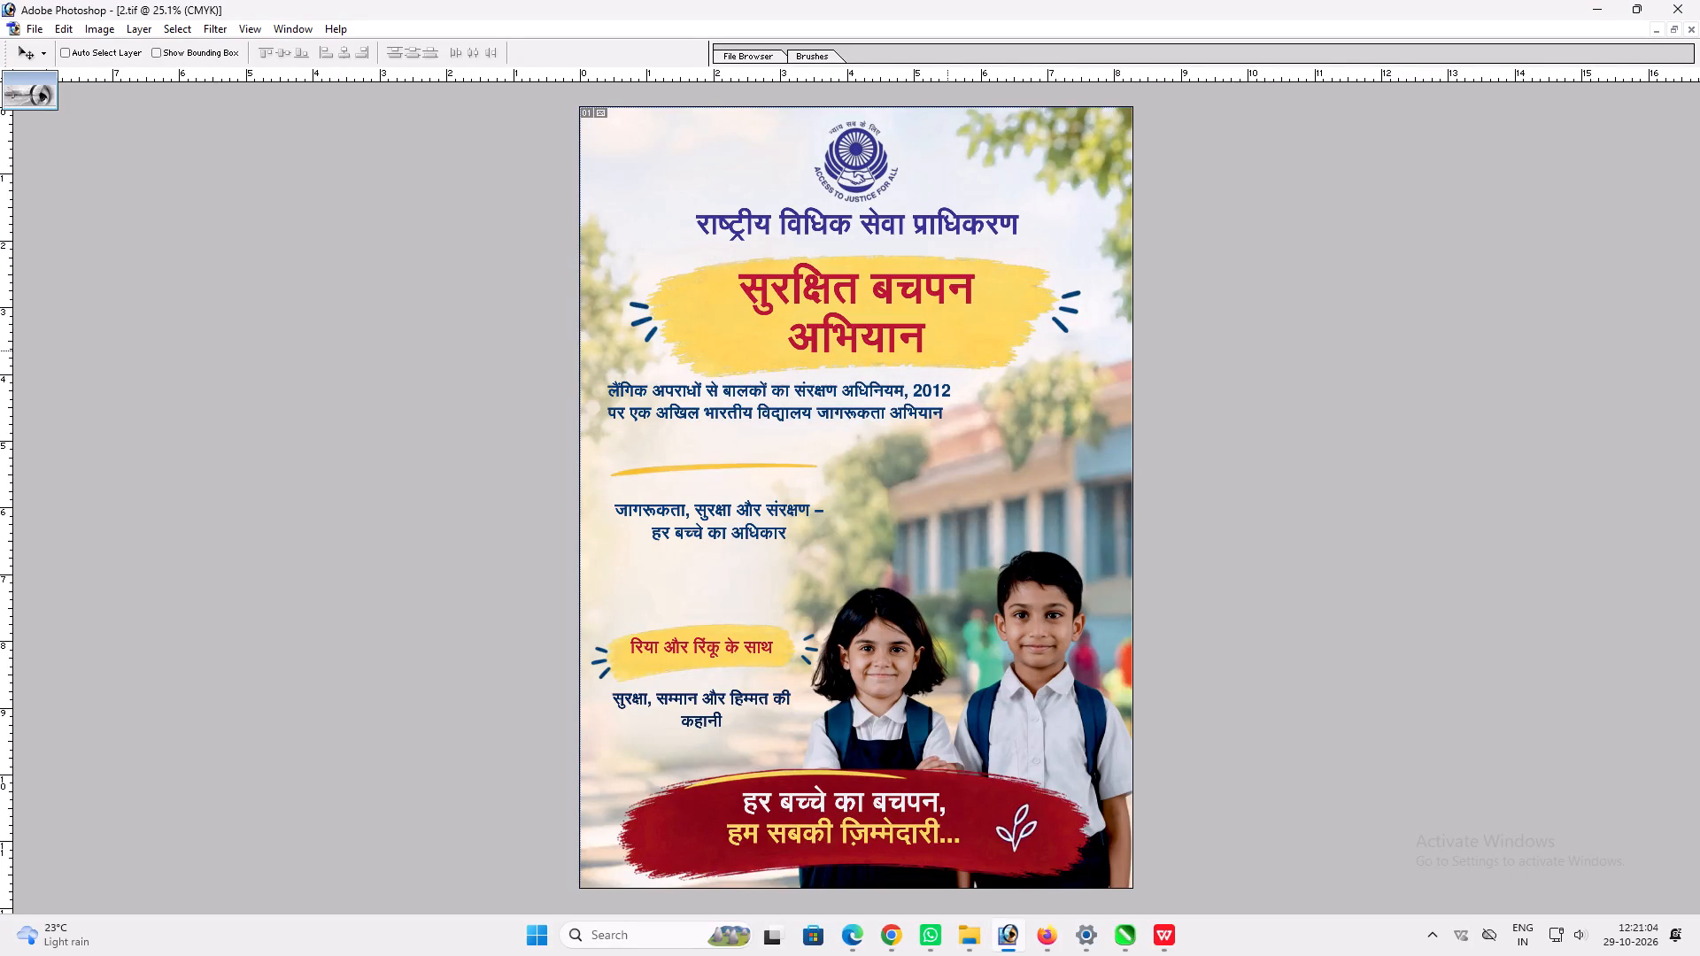
key(ctrl+w)
Start a screen capture of the 3.tif page about the 2012 child protection act.
key(Print)
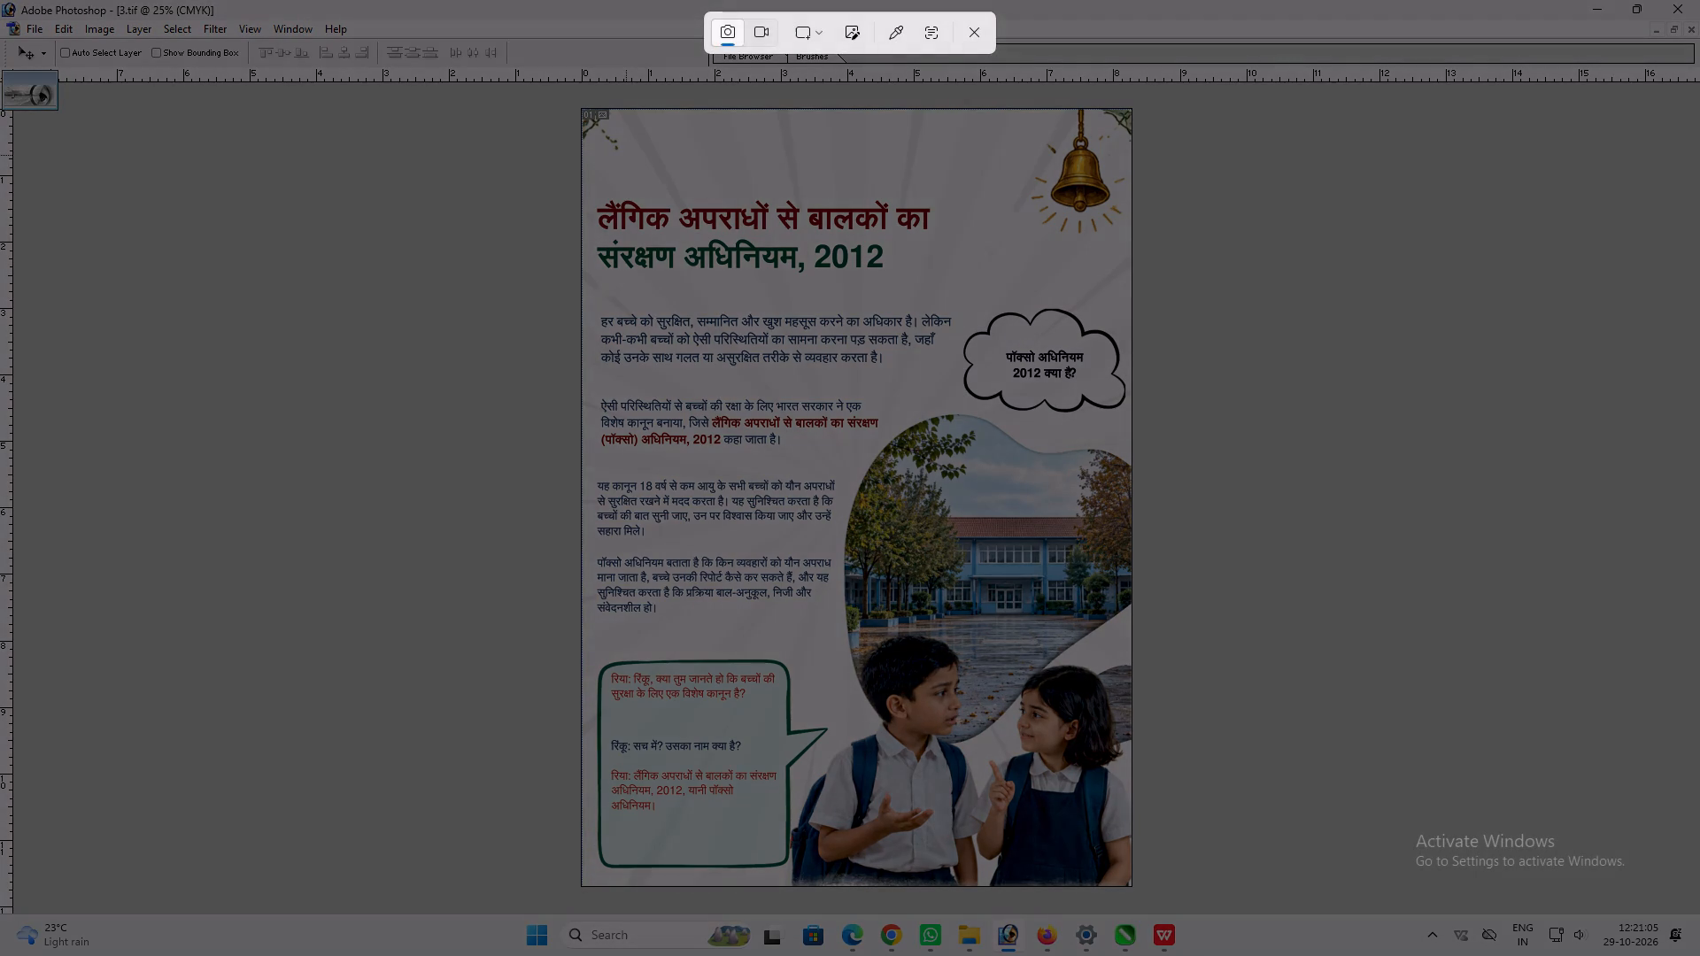
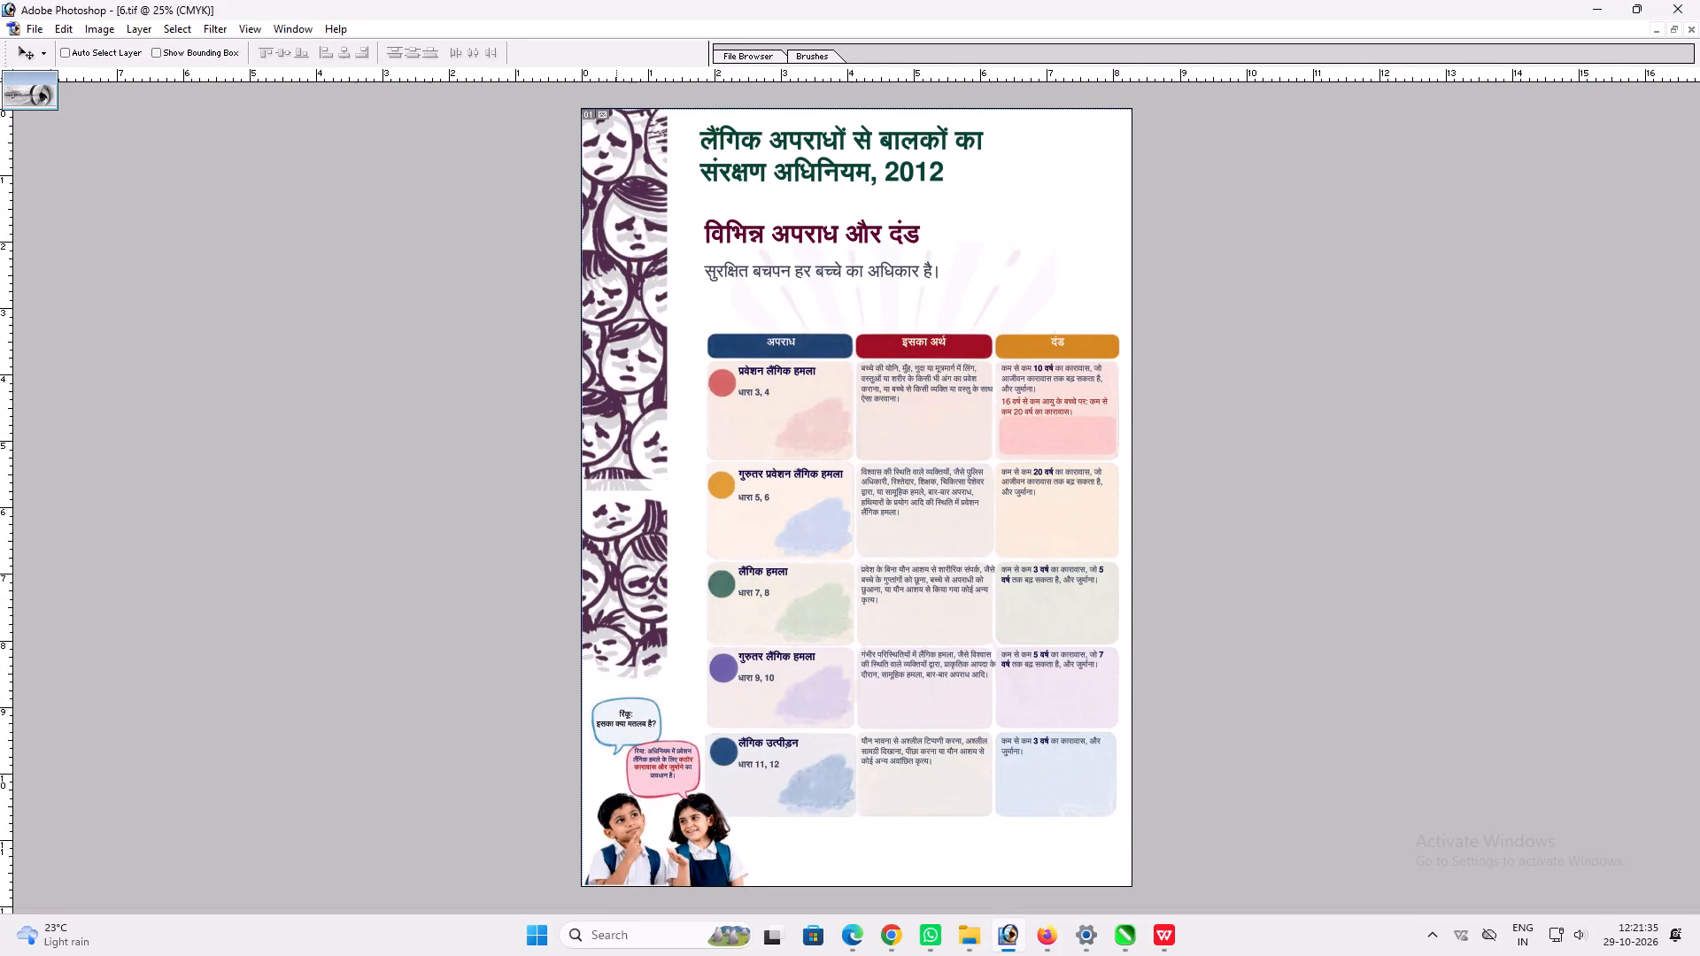
Capture a rectangular screen snip around the whole 6.tif page showing the offences and punishments table.
drag(577, 103, 1182, 916)
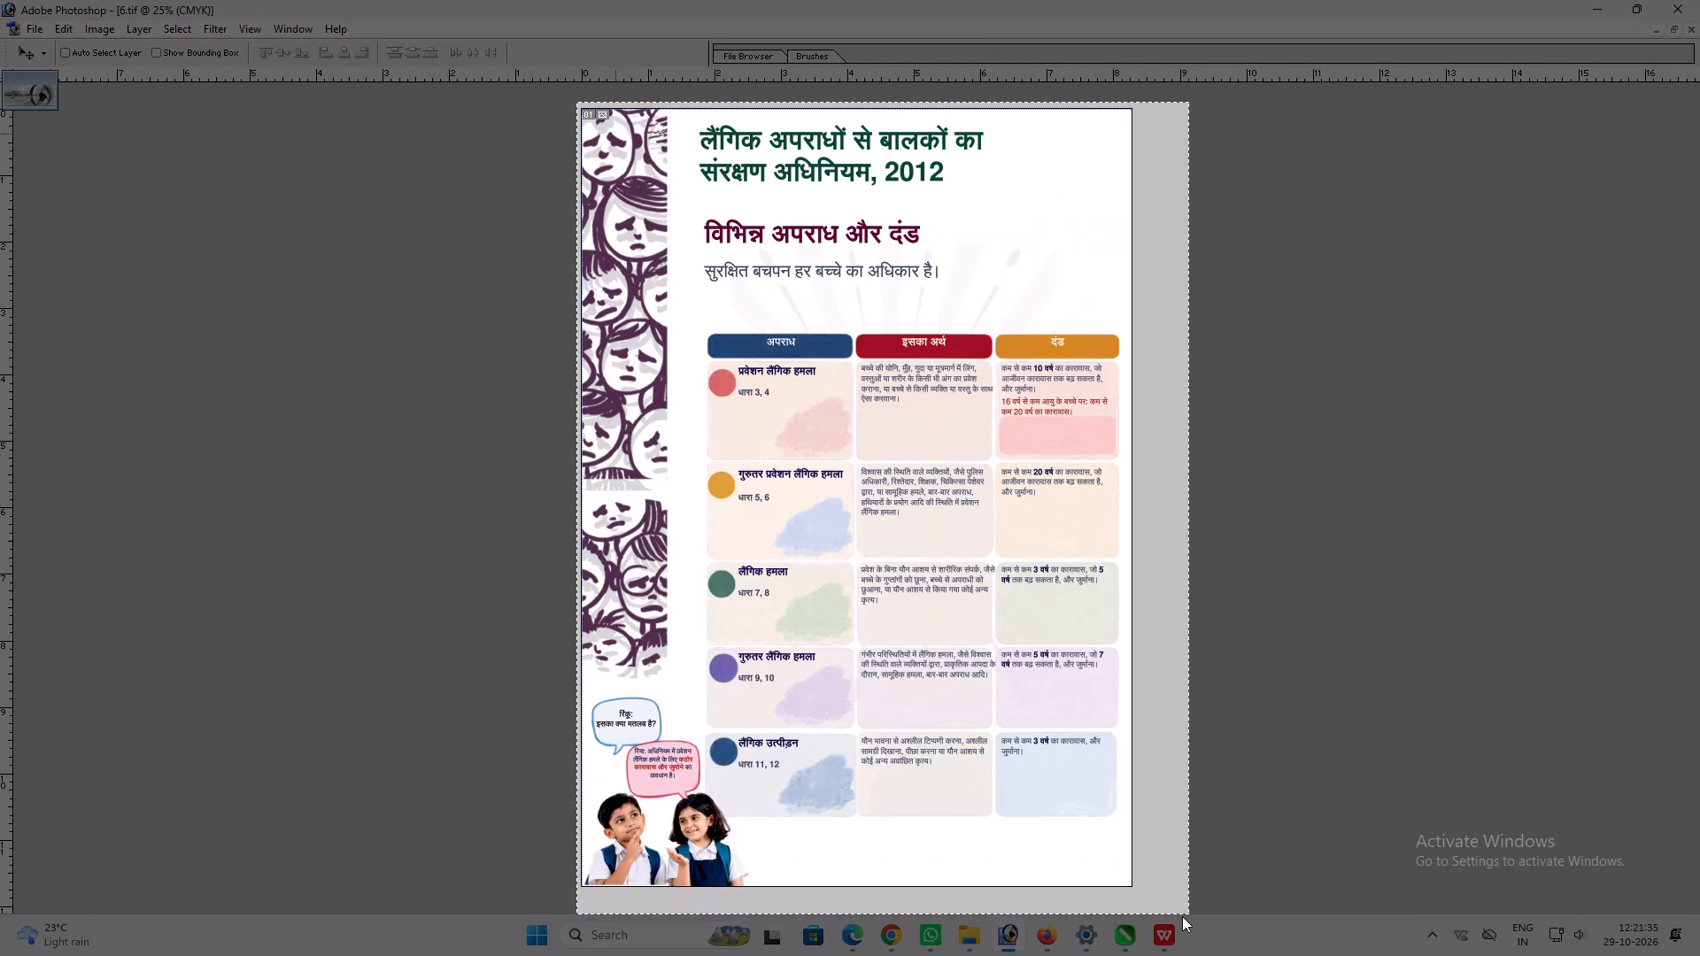
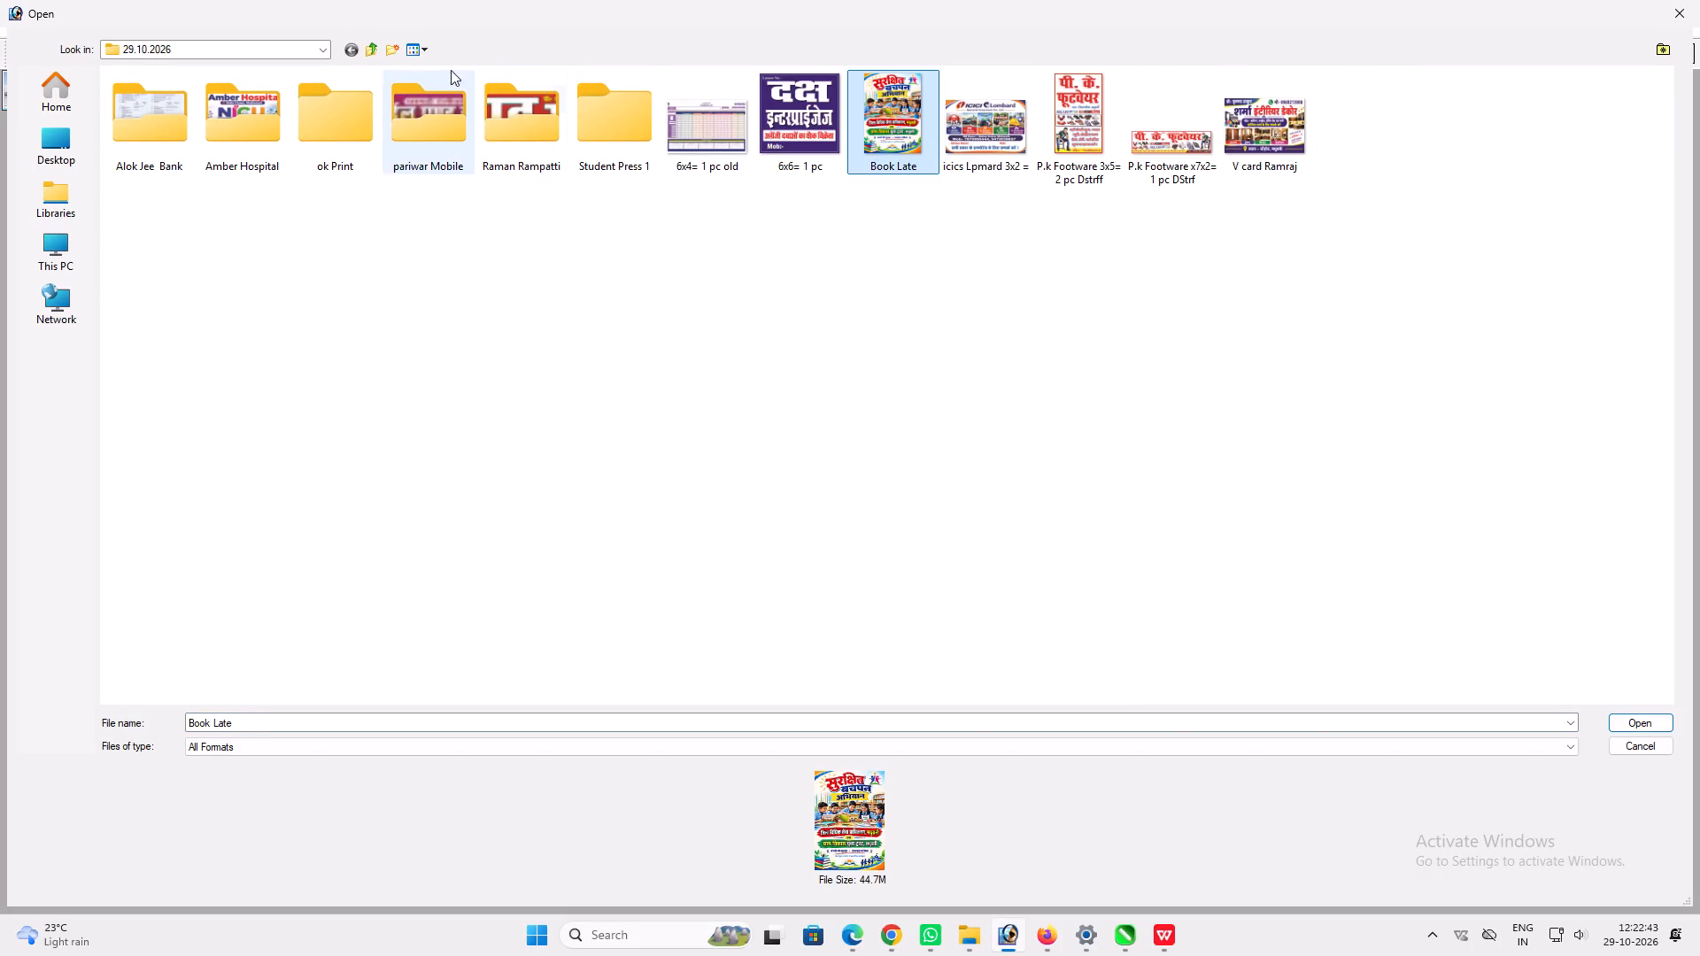
Create a new folder named Gram Vikas Yuva Trust inside the 29.10.2026 folder.
click(397, 53)
text(Grame)
key(space)
key(shift+v)
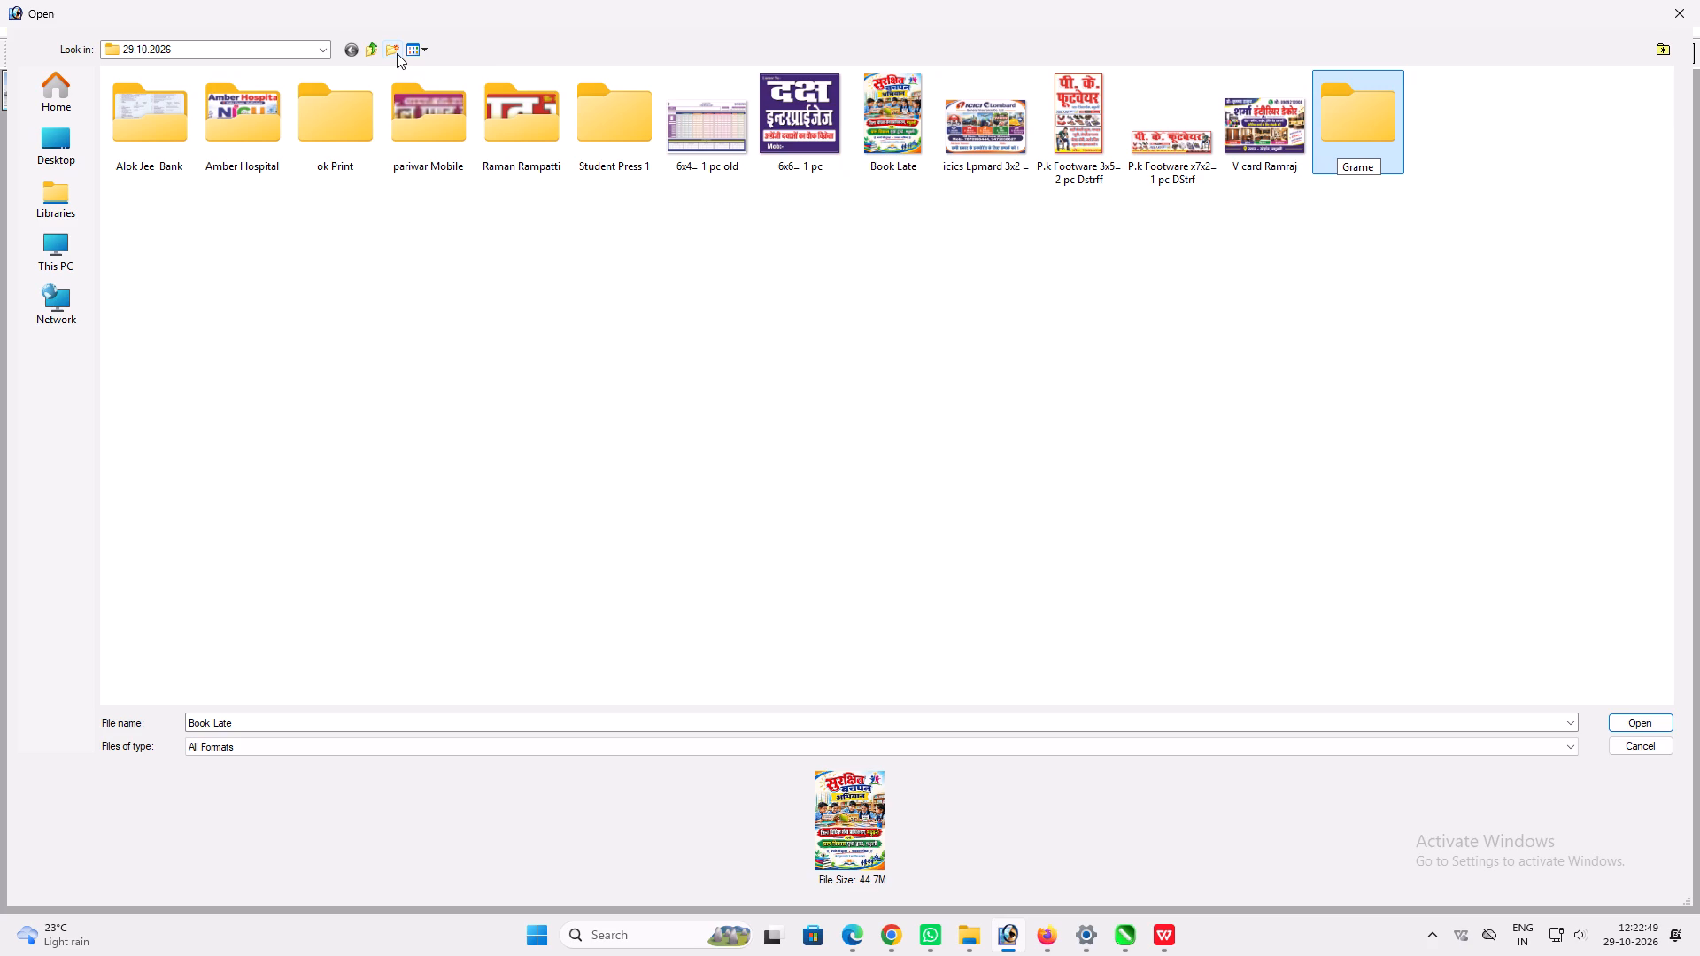
text(ikas Y)
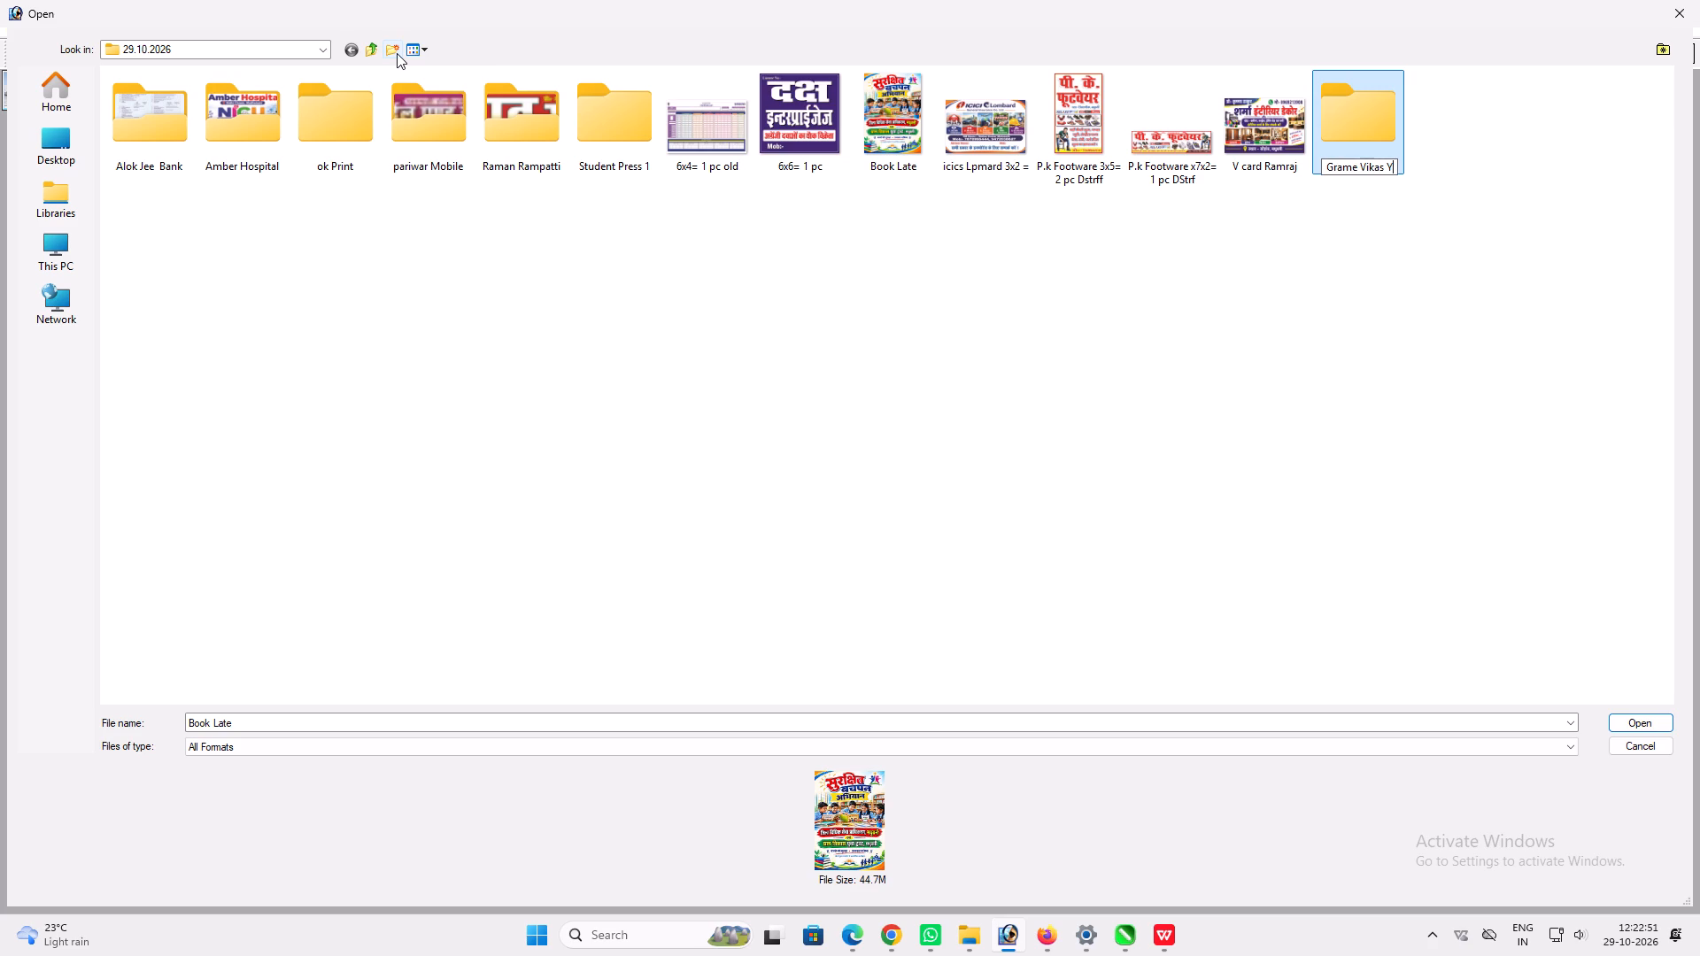
click(1356, 169)
key(BackSpace)
click(1399, 161)
double_click(1394, 162)
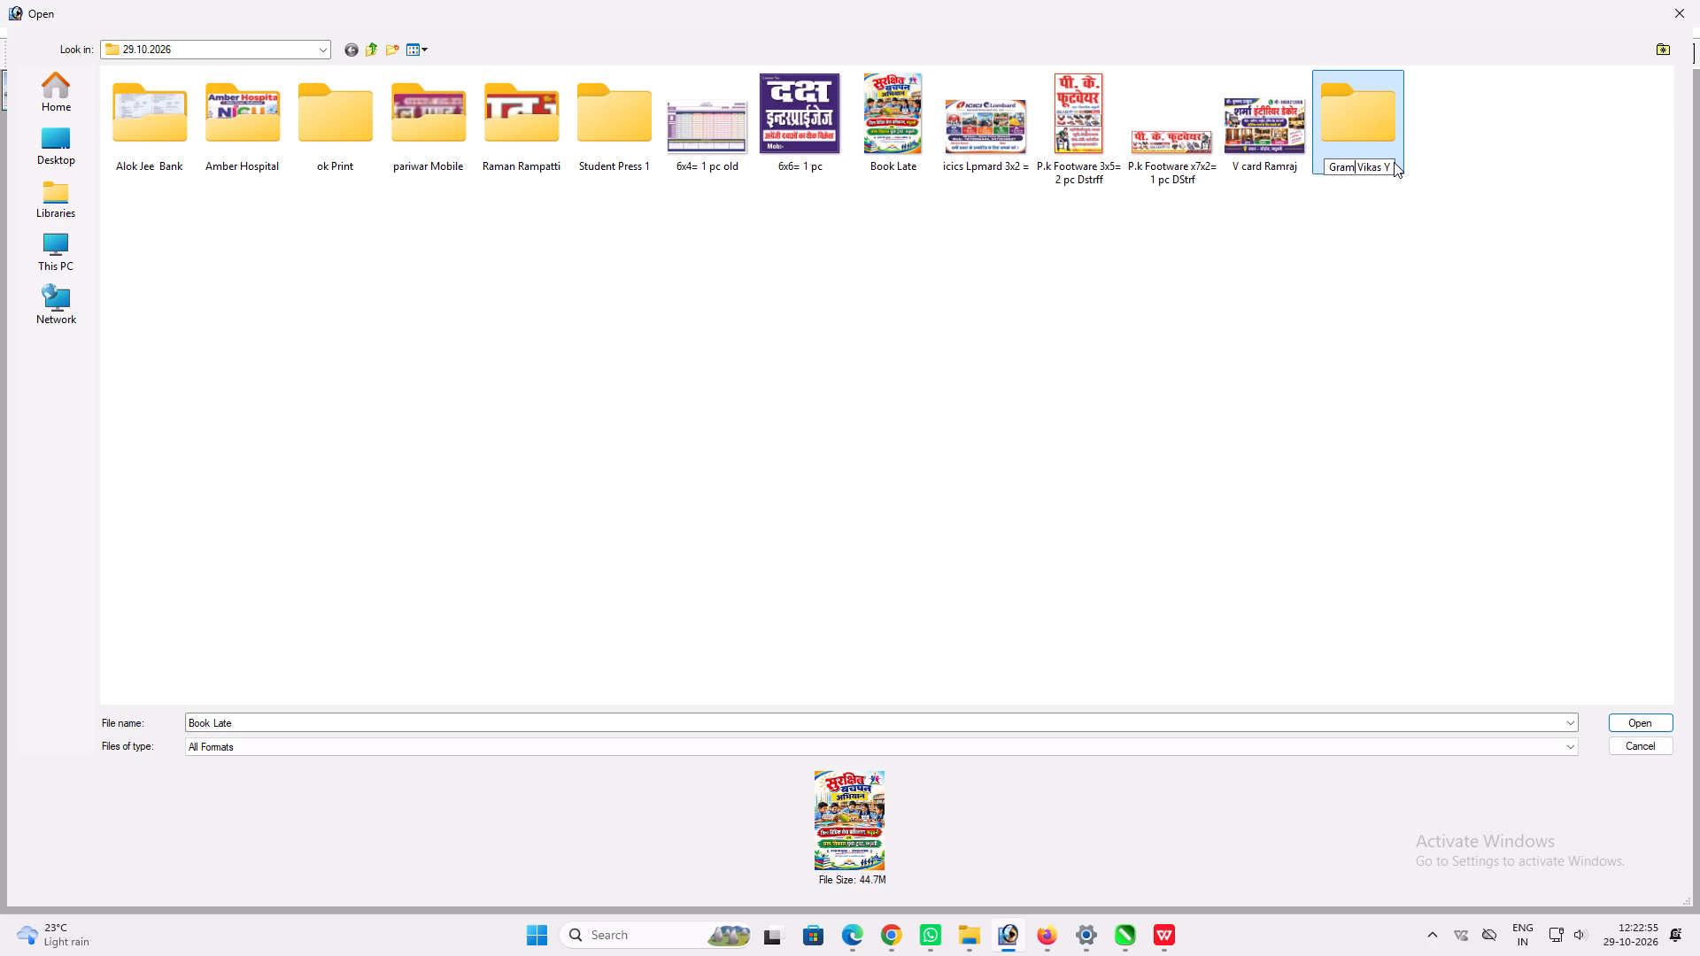
key(F2)
click(1390, 165)
click(1376, 162)
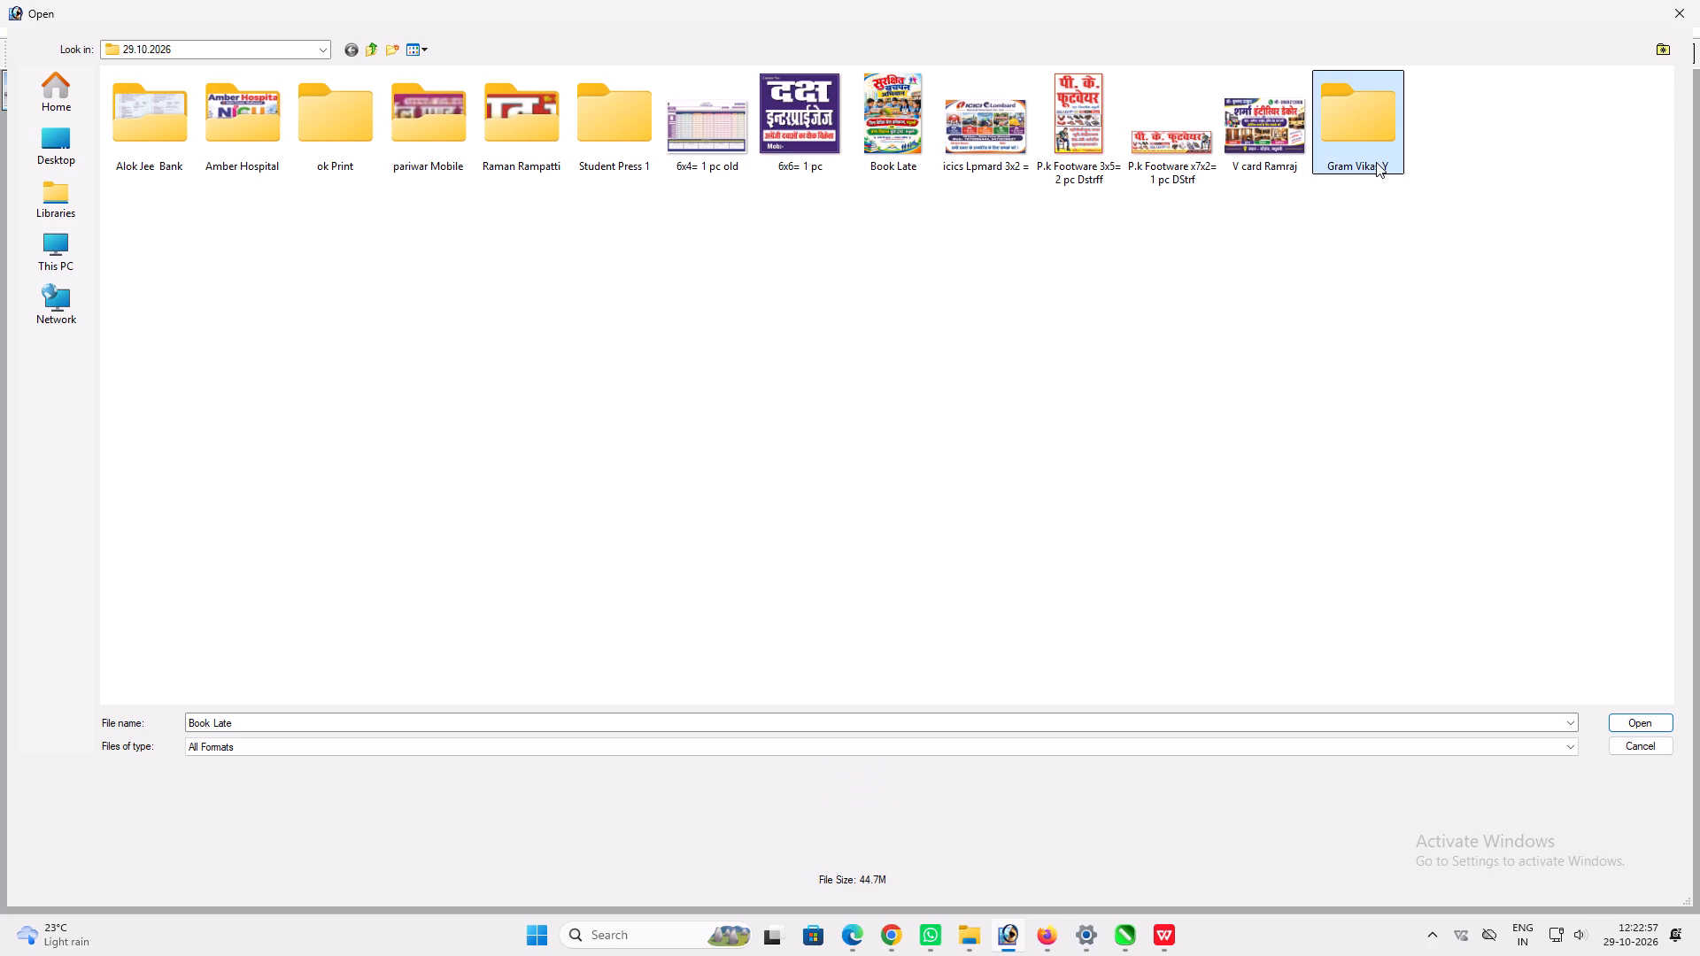
key(F2)
click(1389, 170)
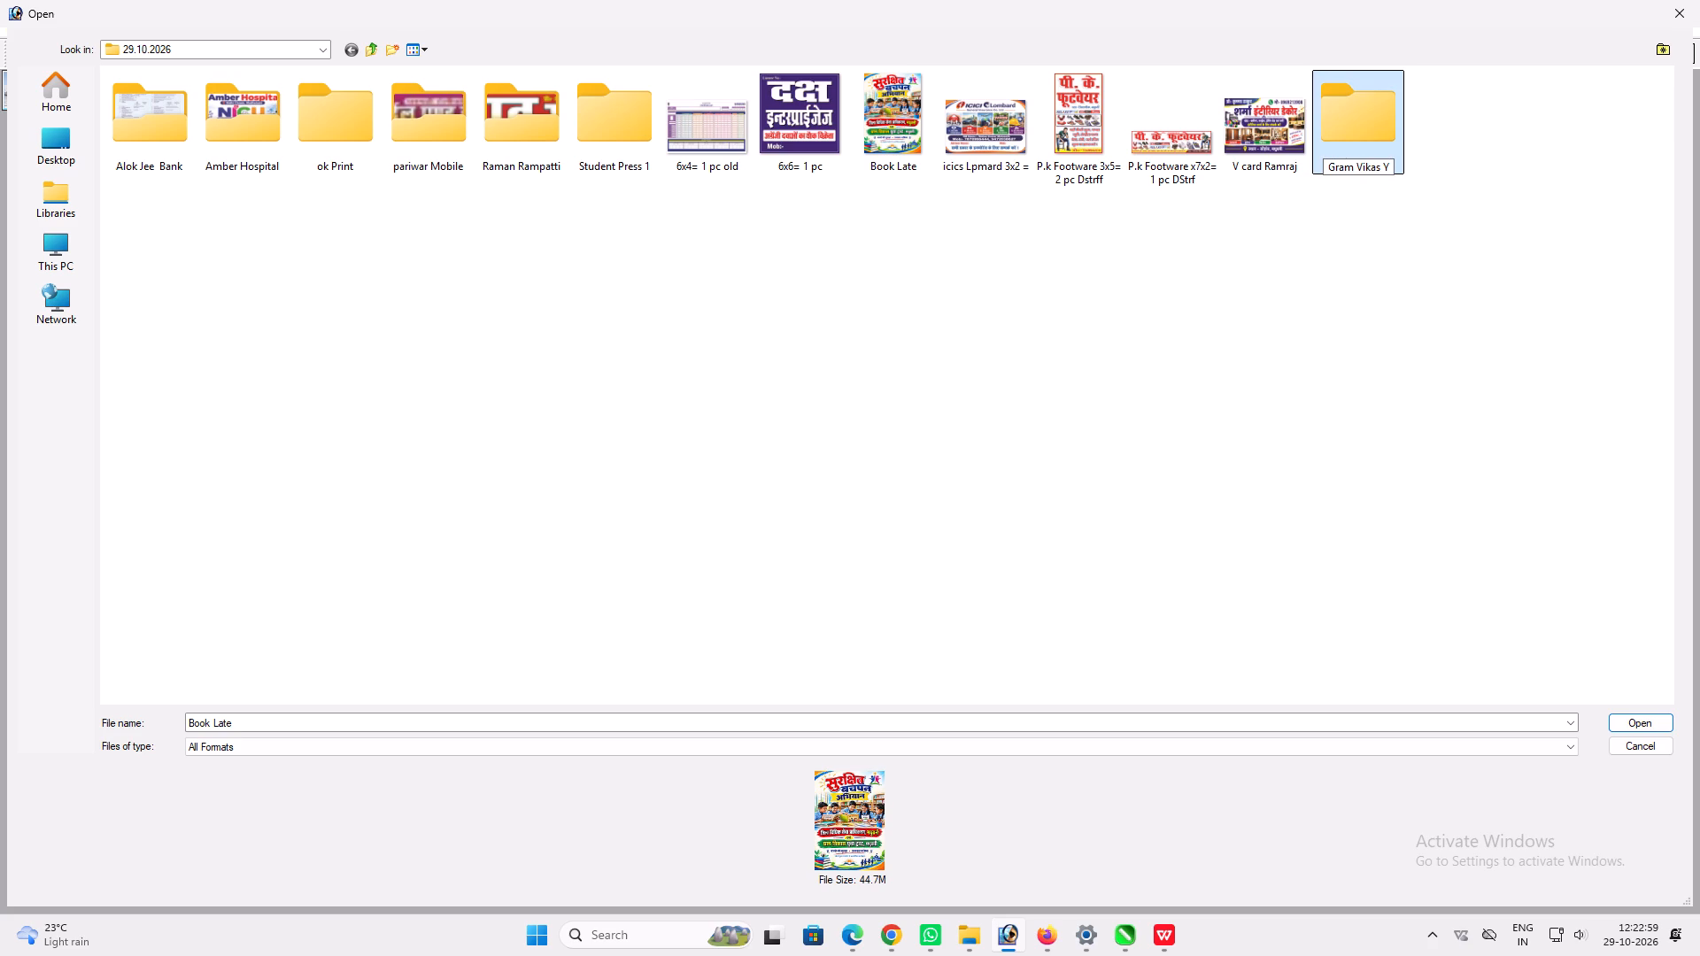
text(uva Trust)
key(space)
click(1347, 312)
Move the Book Late file into the Gram Vikas Yuva Trust folder.
click(1354, 120)
drag(1179, 281, 1161, 284)
drag(905, 131, 1355, 156)
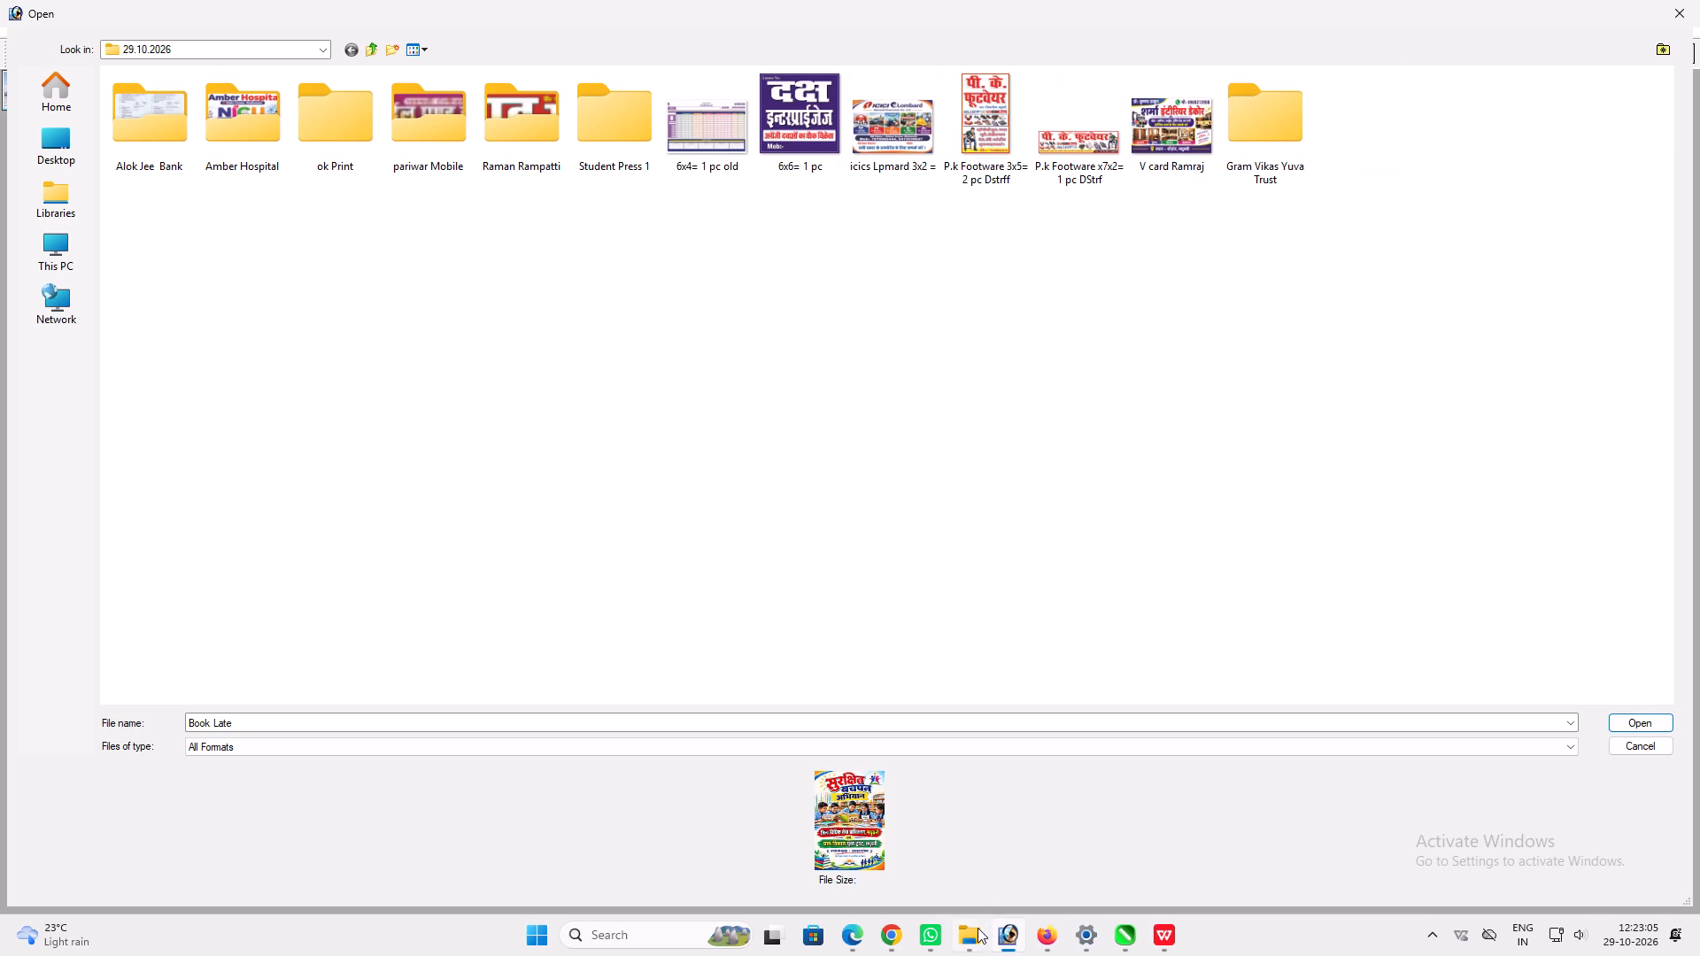
Switch to File Explorer and cut the eleven page files numbered 2 to 12 from the Downloads folder.
click(974, 929)
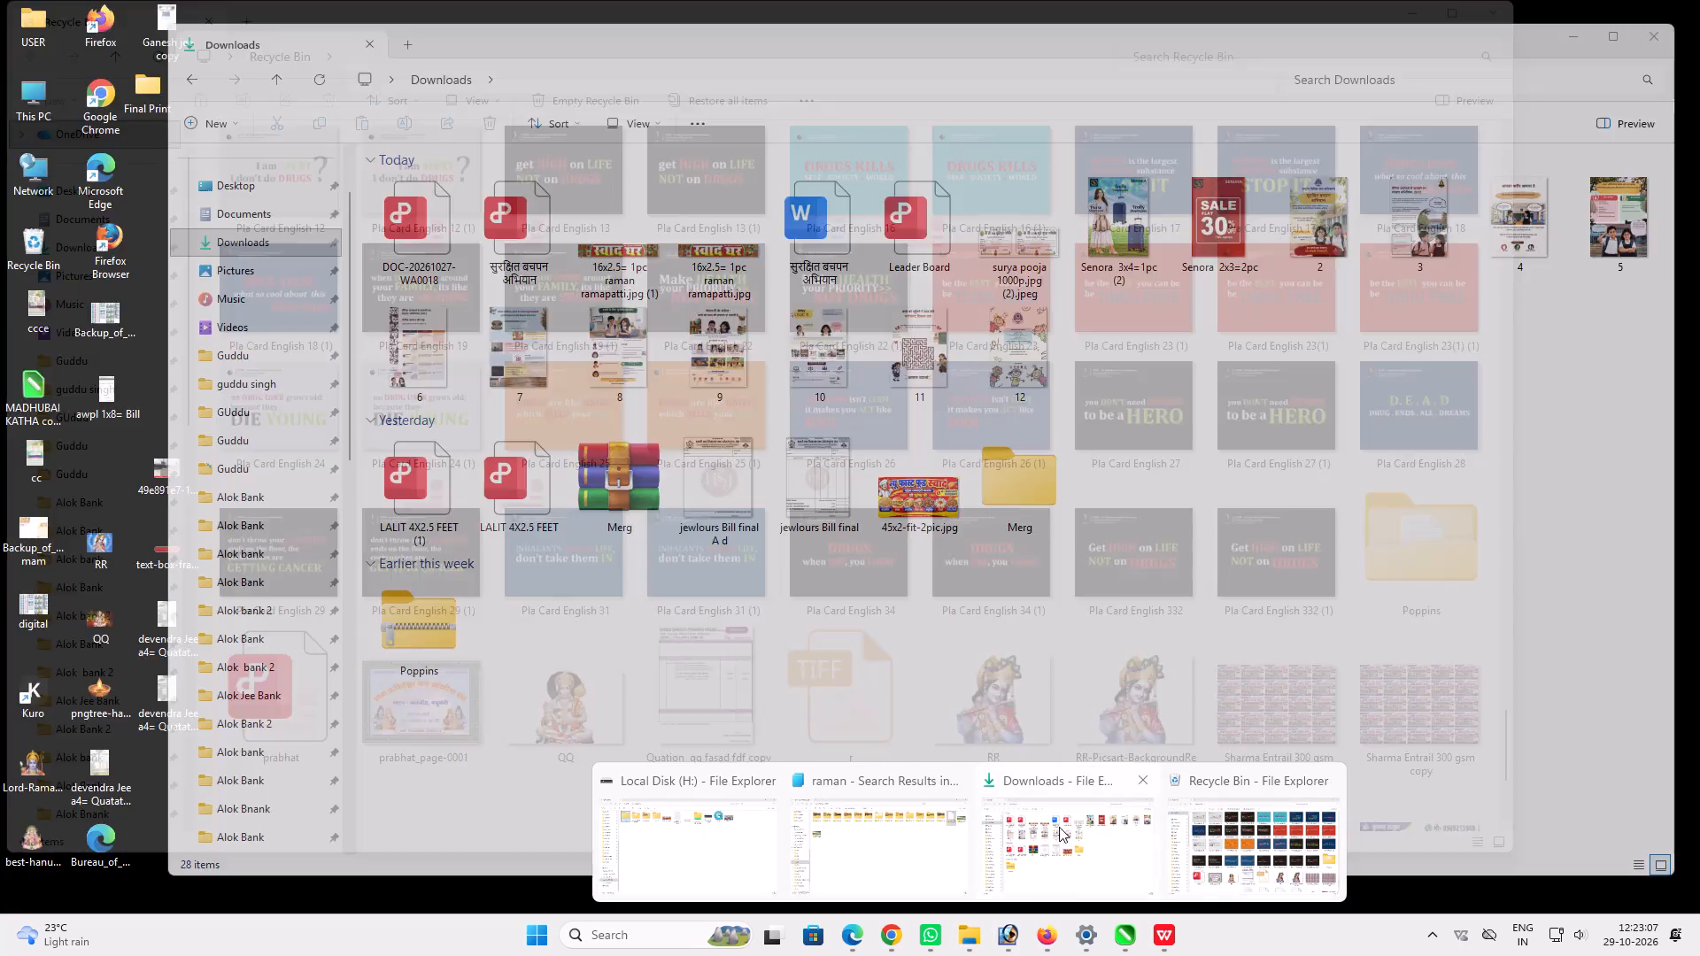
click(1187, 853)
scroll(212, 539, up, 6)
click(97, 255)
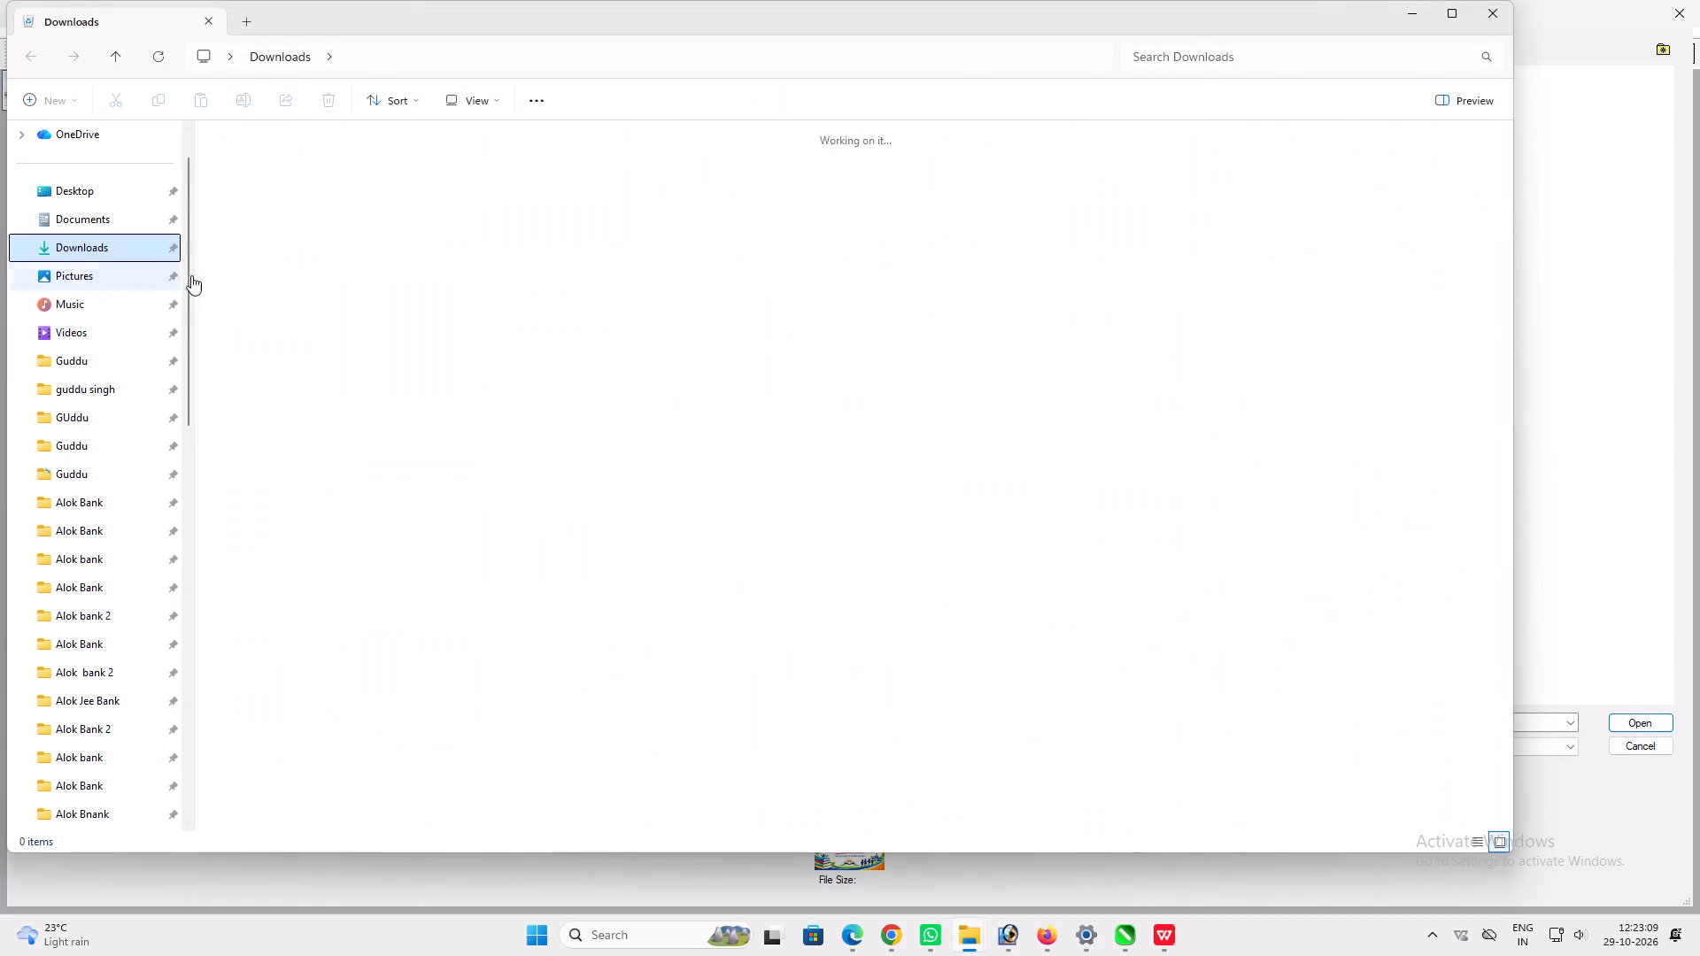
click(251, 204)
click(1266, 211)
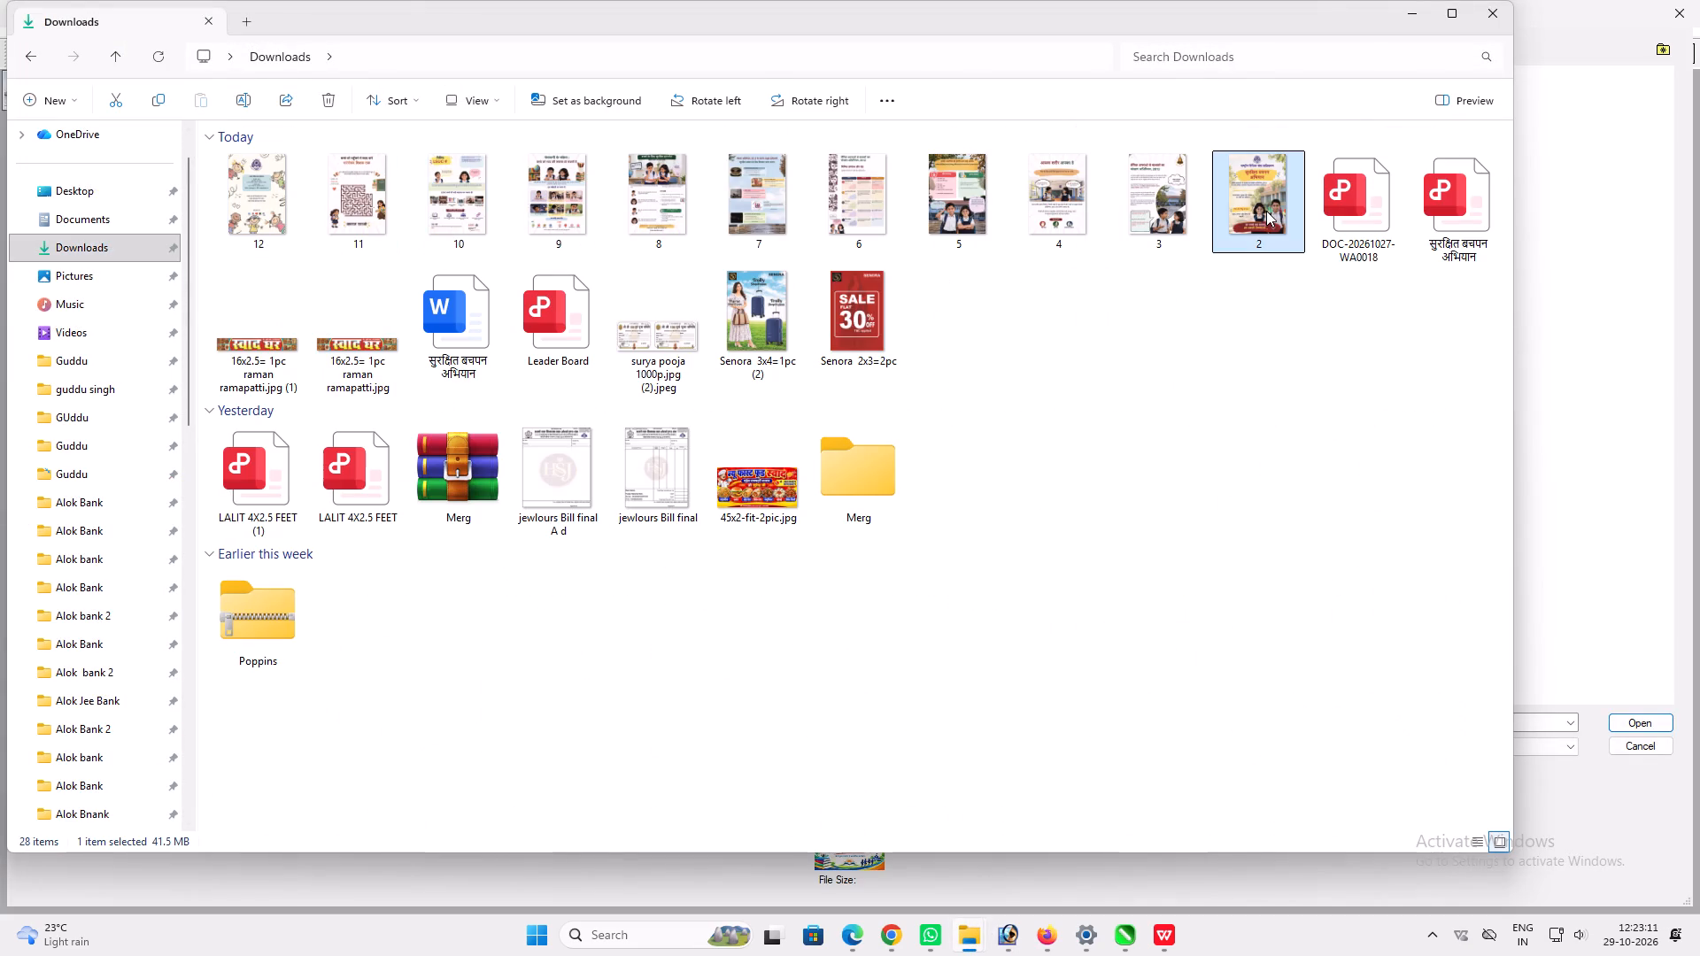
shift+click(282, 190)
key(ctrl+x)
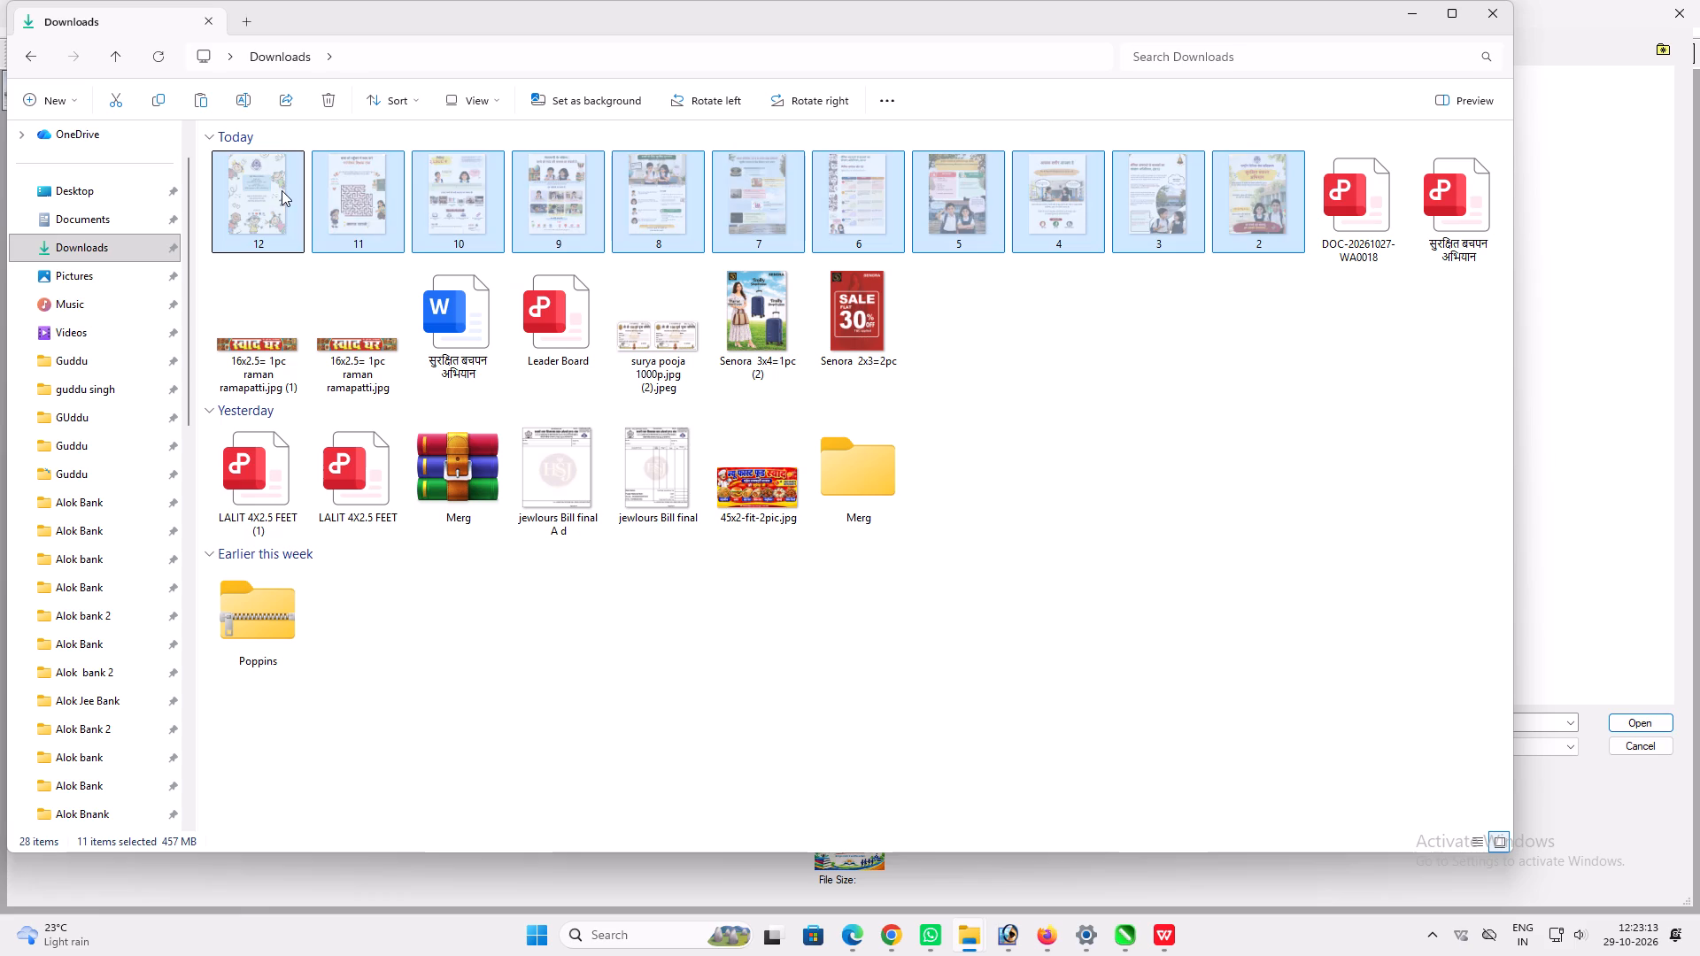
Return to Photoshop's Open dialog and, inside the Gram Vikas Yuva Trust folder, rename Book Late as Book Late 1.
click(1001, 944)
double_click(1295, 101)
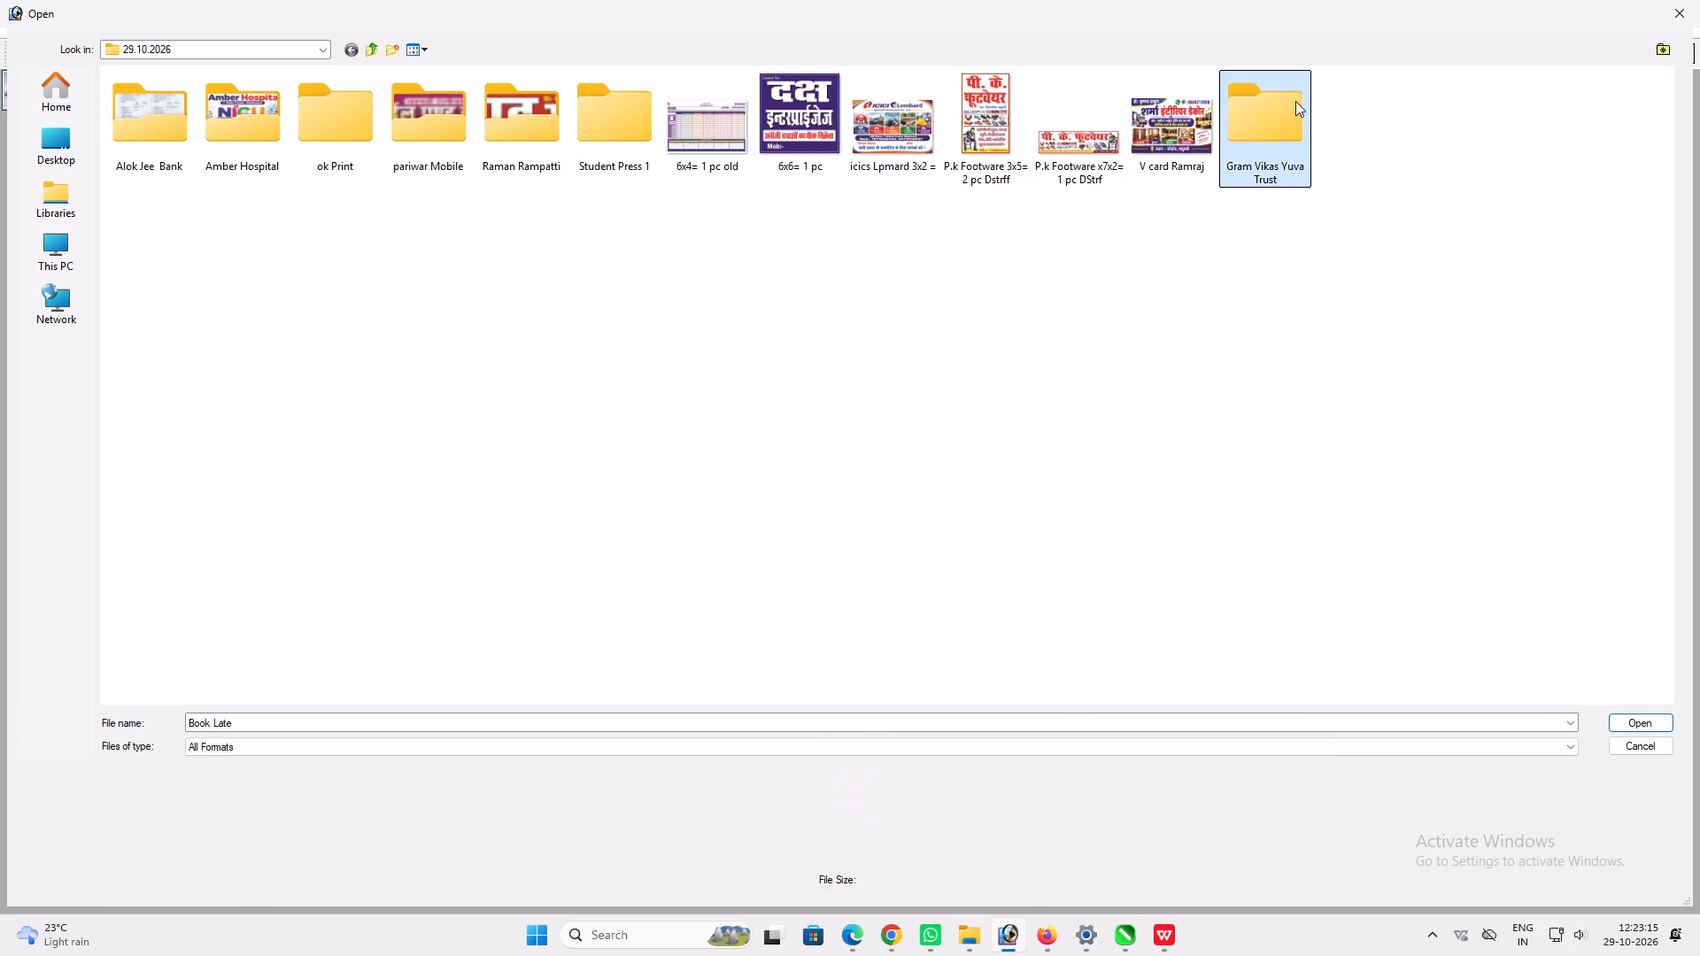
click(163, 127)
key(F2)
click(173, 165)
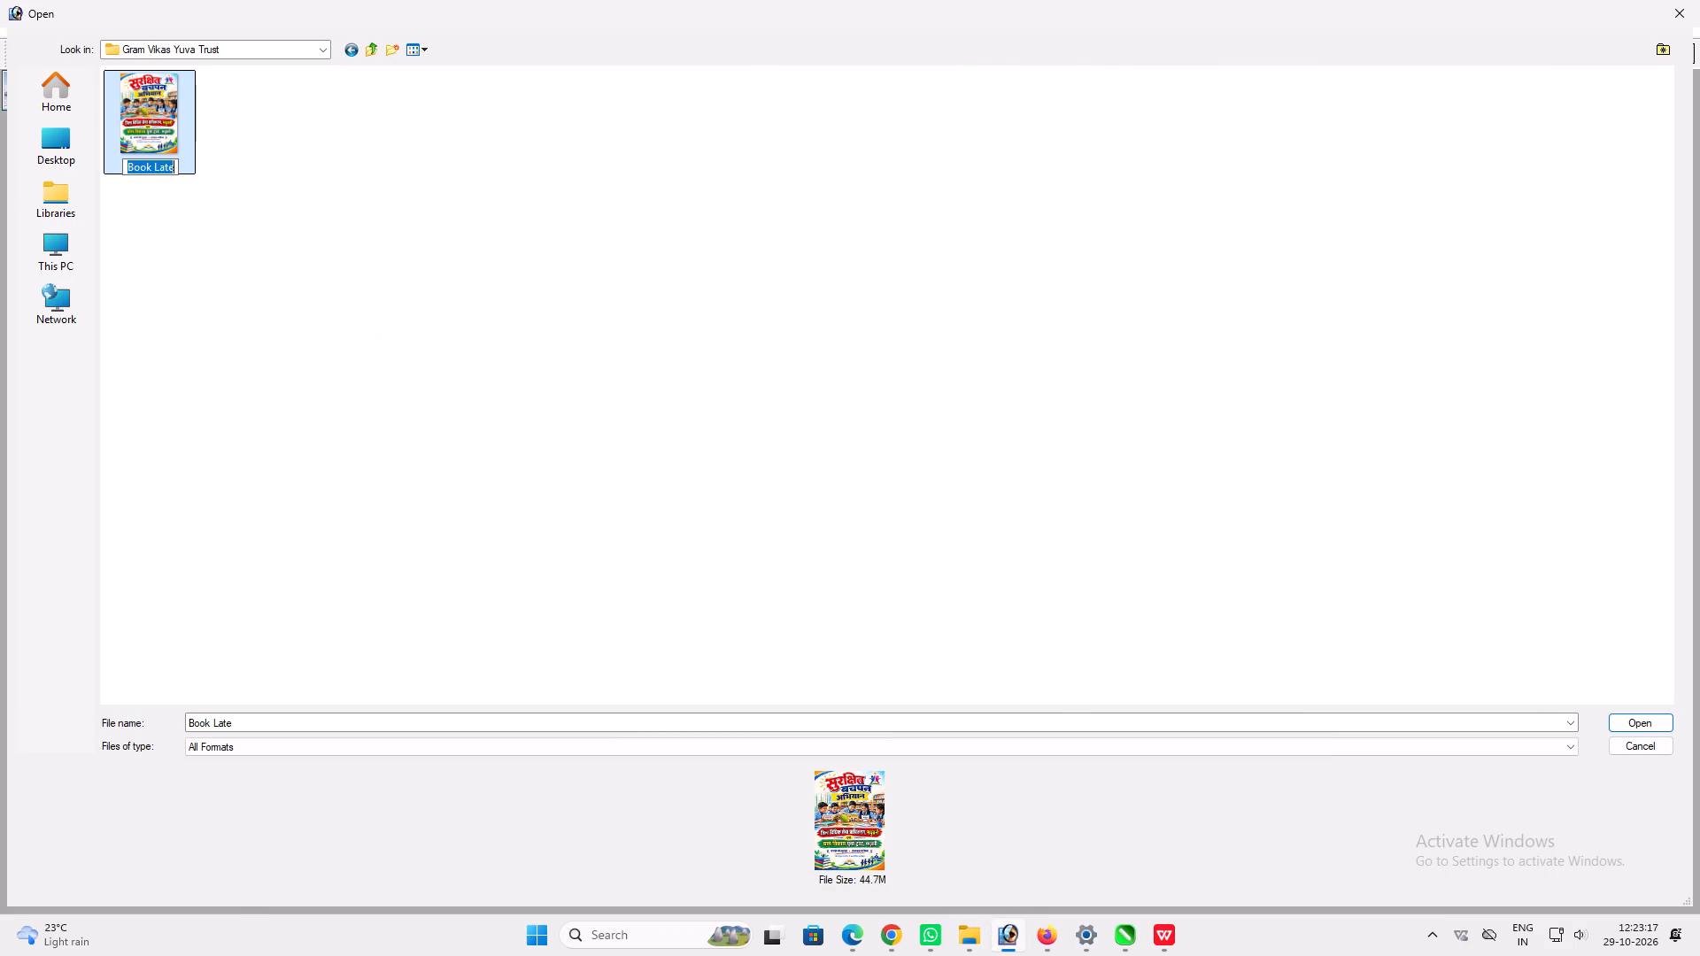
key(space)
text(1)
key(space)
click(375, 267)
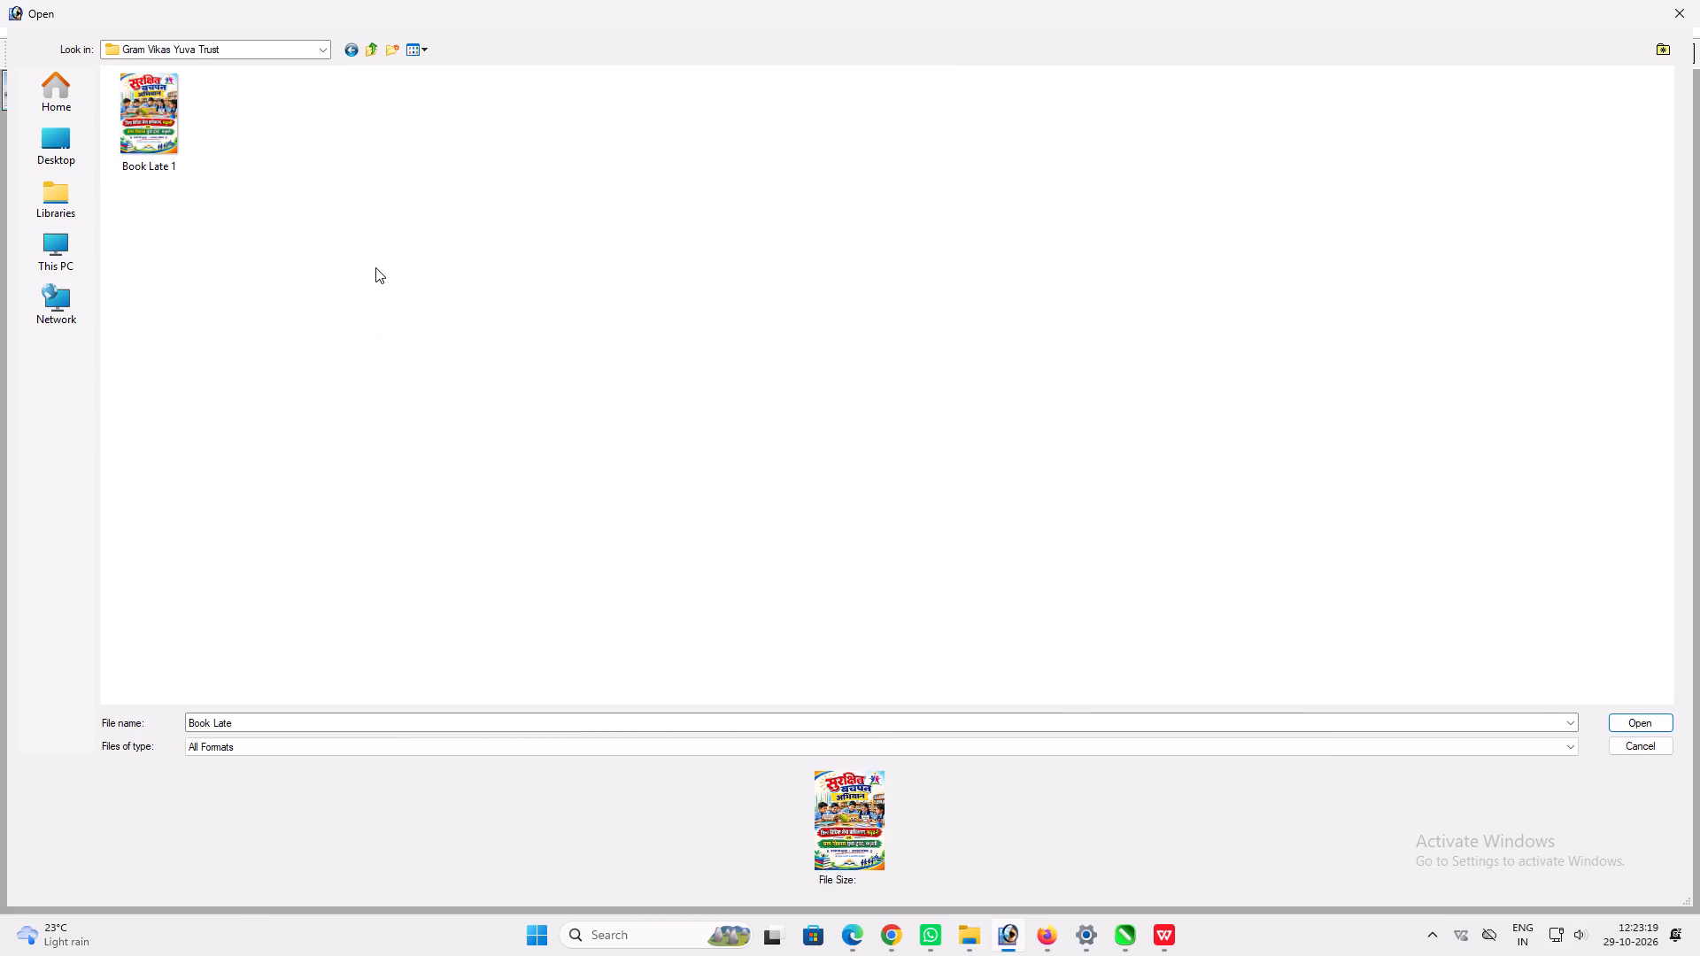
Paste the cut page files 2 to 12 into the Gram Vikas Yuva Trust folder.
key(ctrl+v)
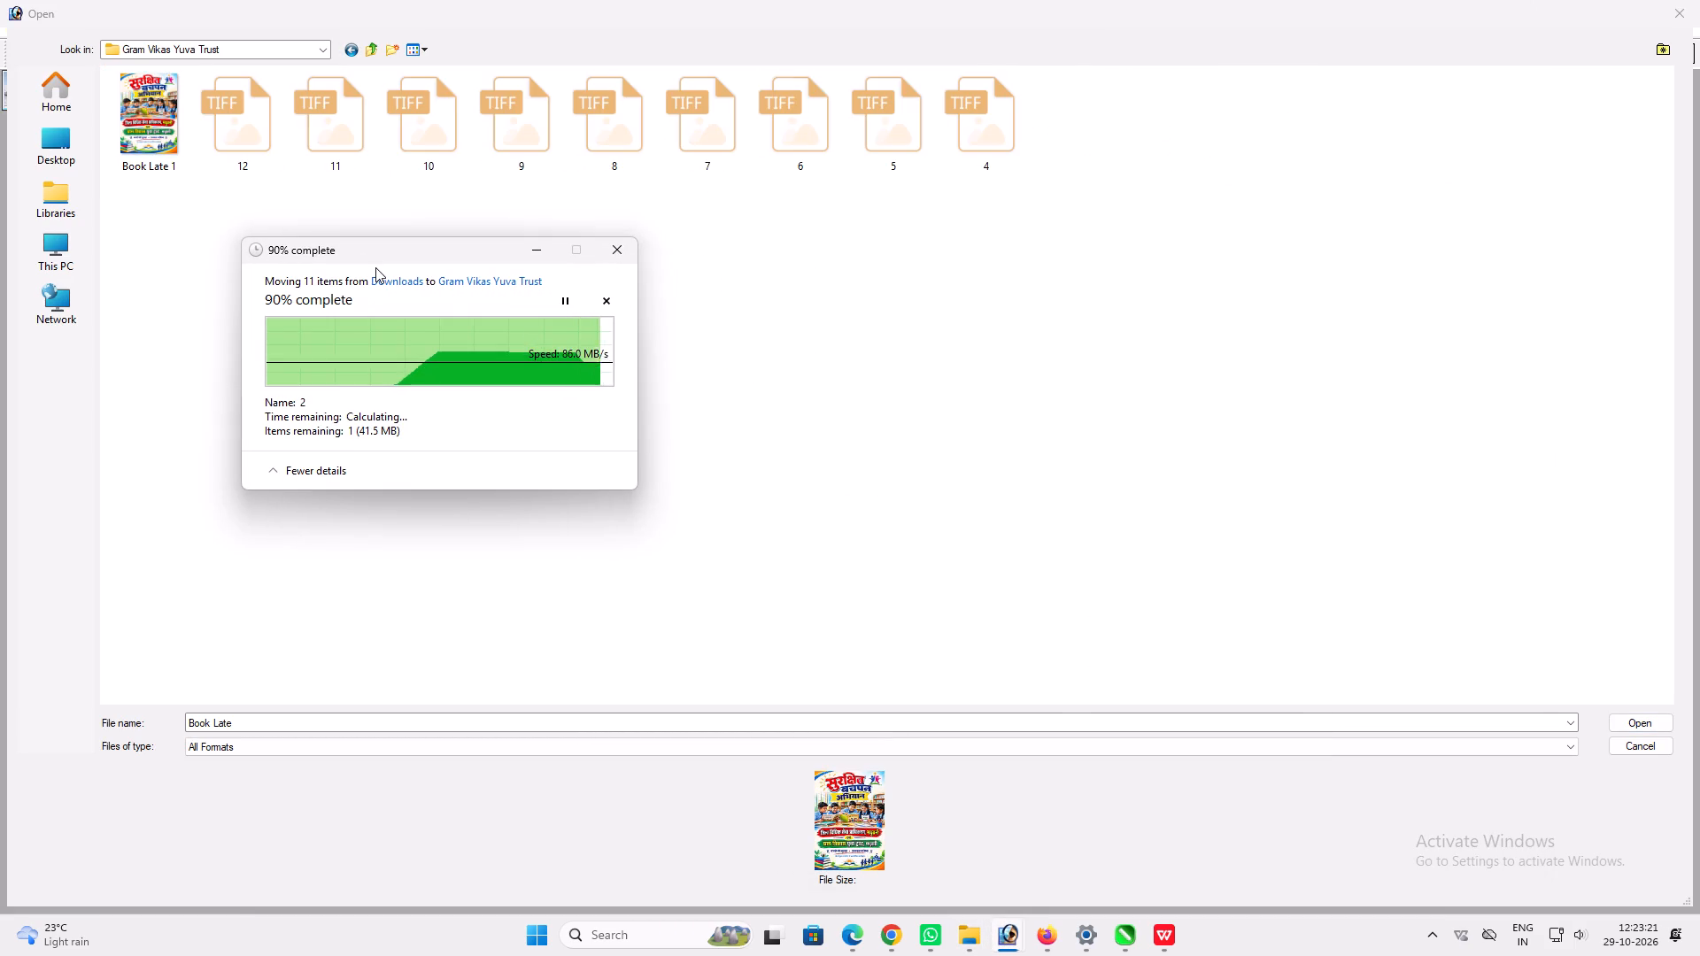
click(375, 267)
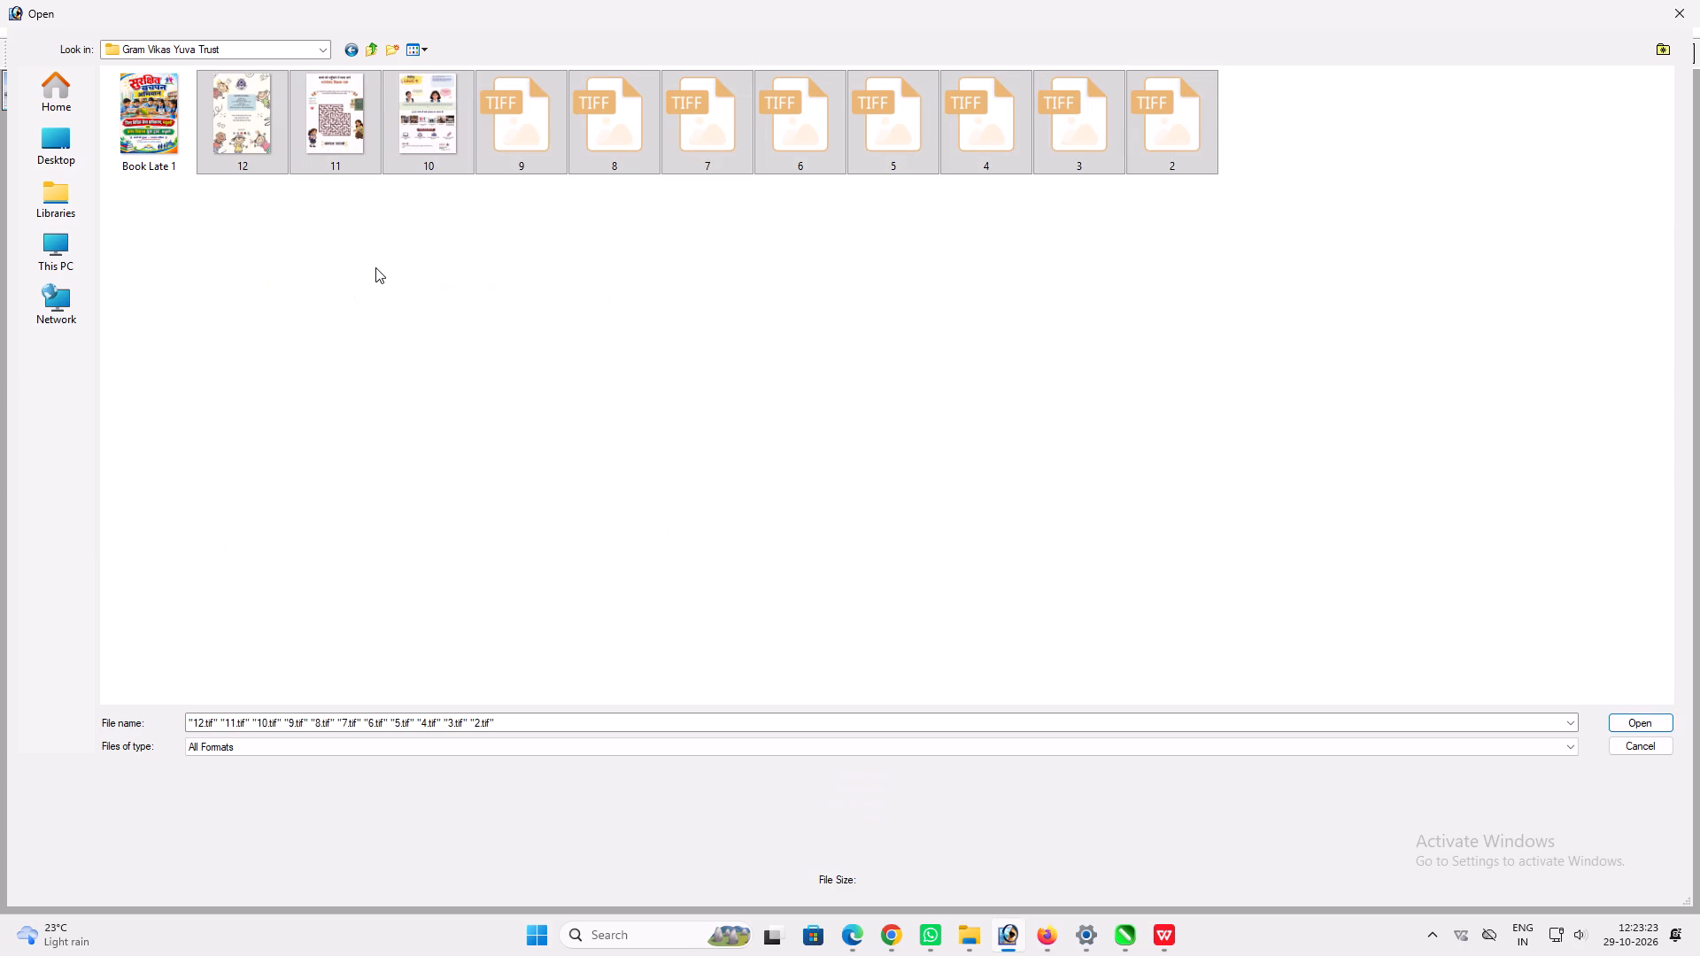
Rename the Book Late 1 cover file as 1.
click(155, 150)
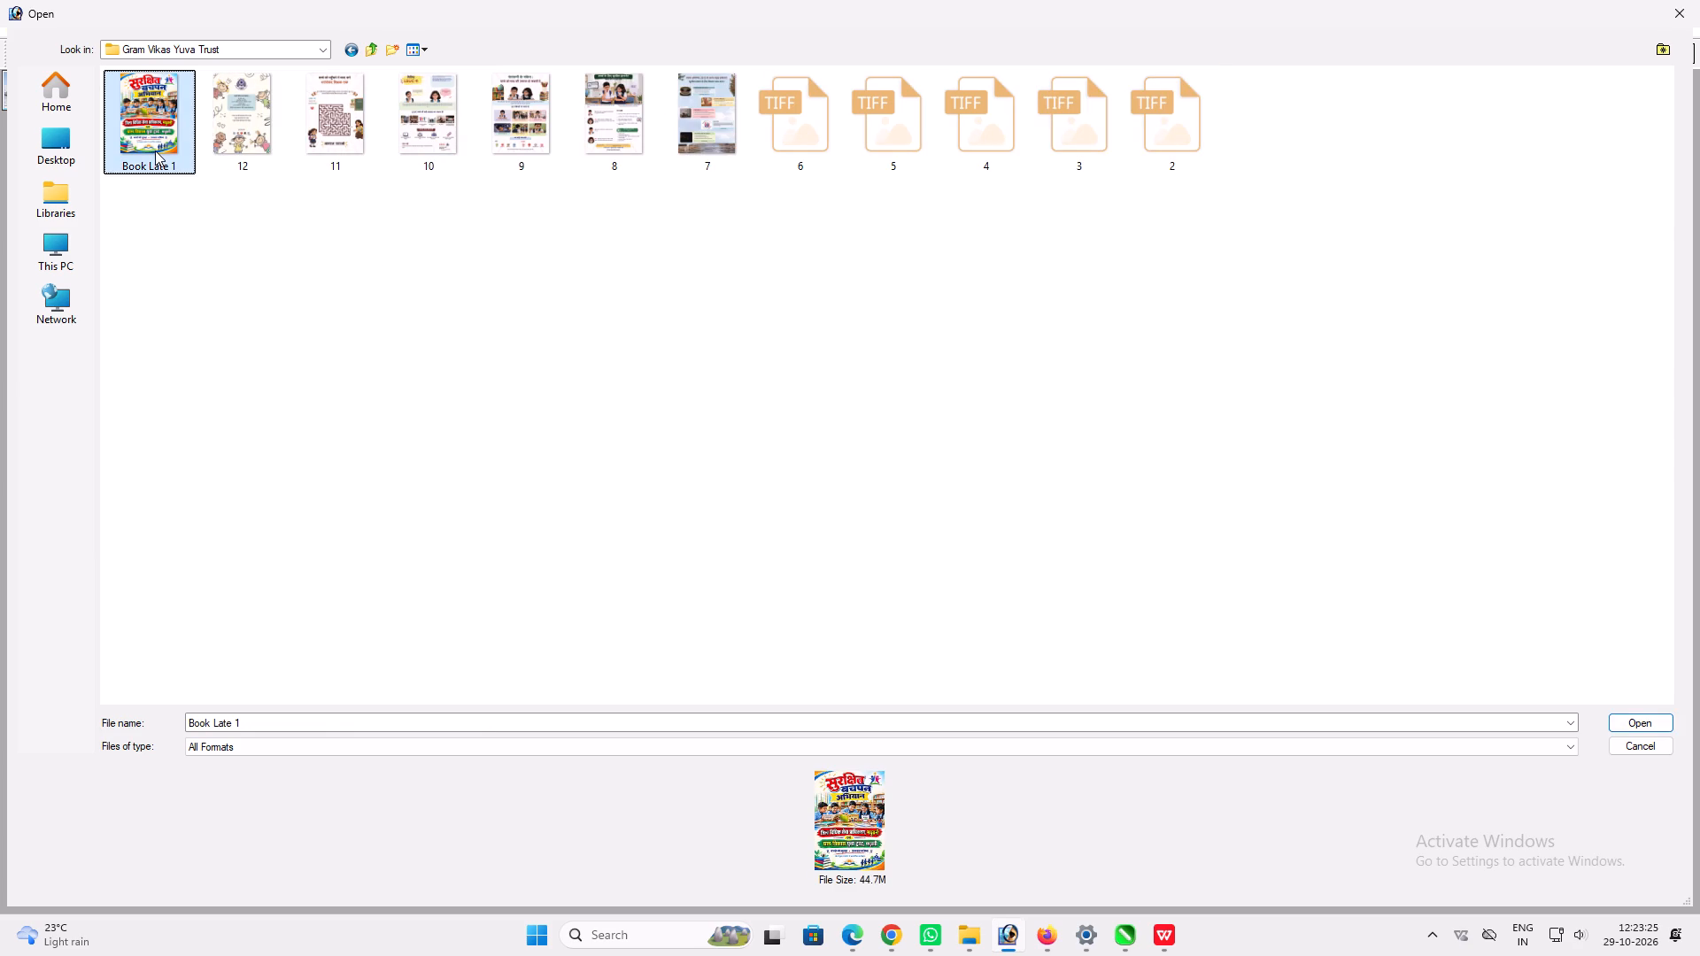
key(F2)
drag(169, 165, 107, 164)
key(BackSpace)
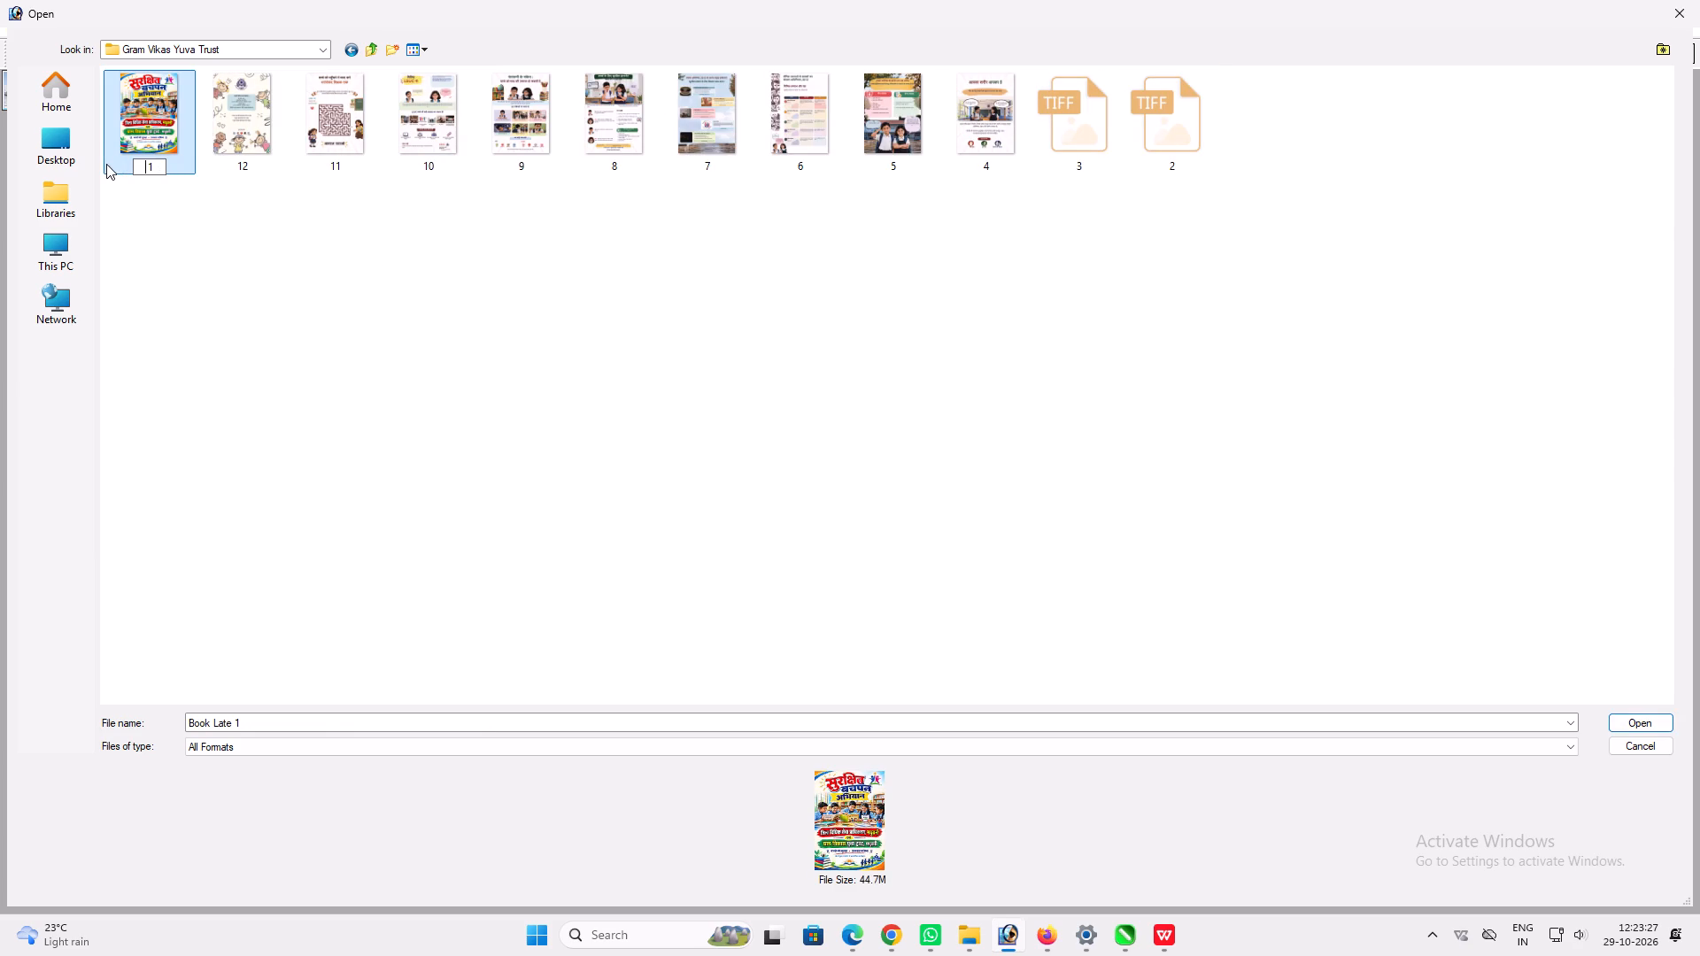
click(172, 212)
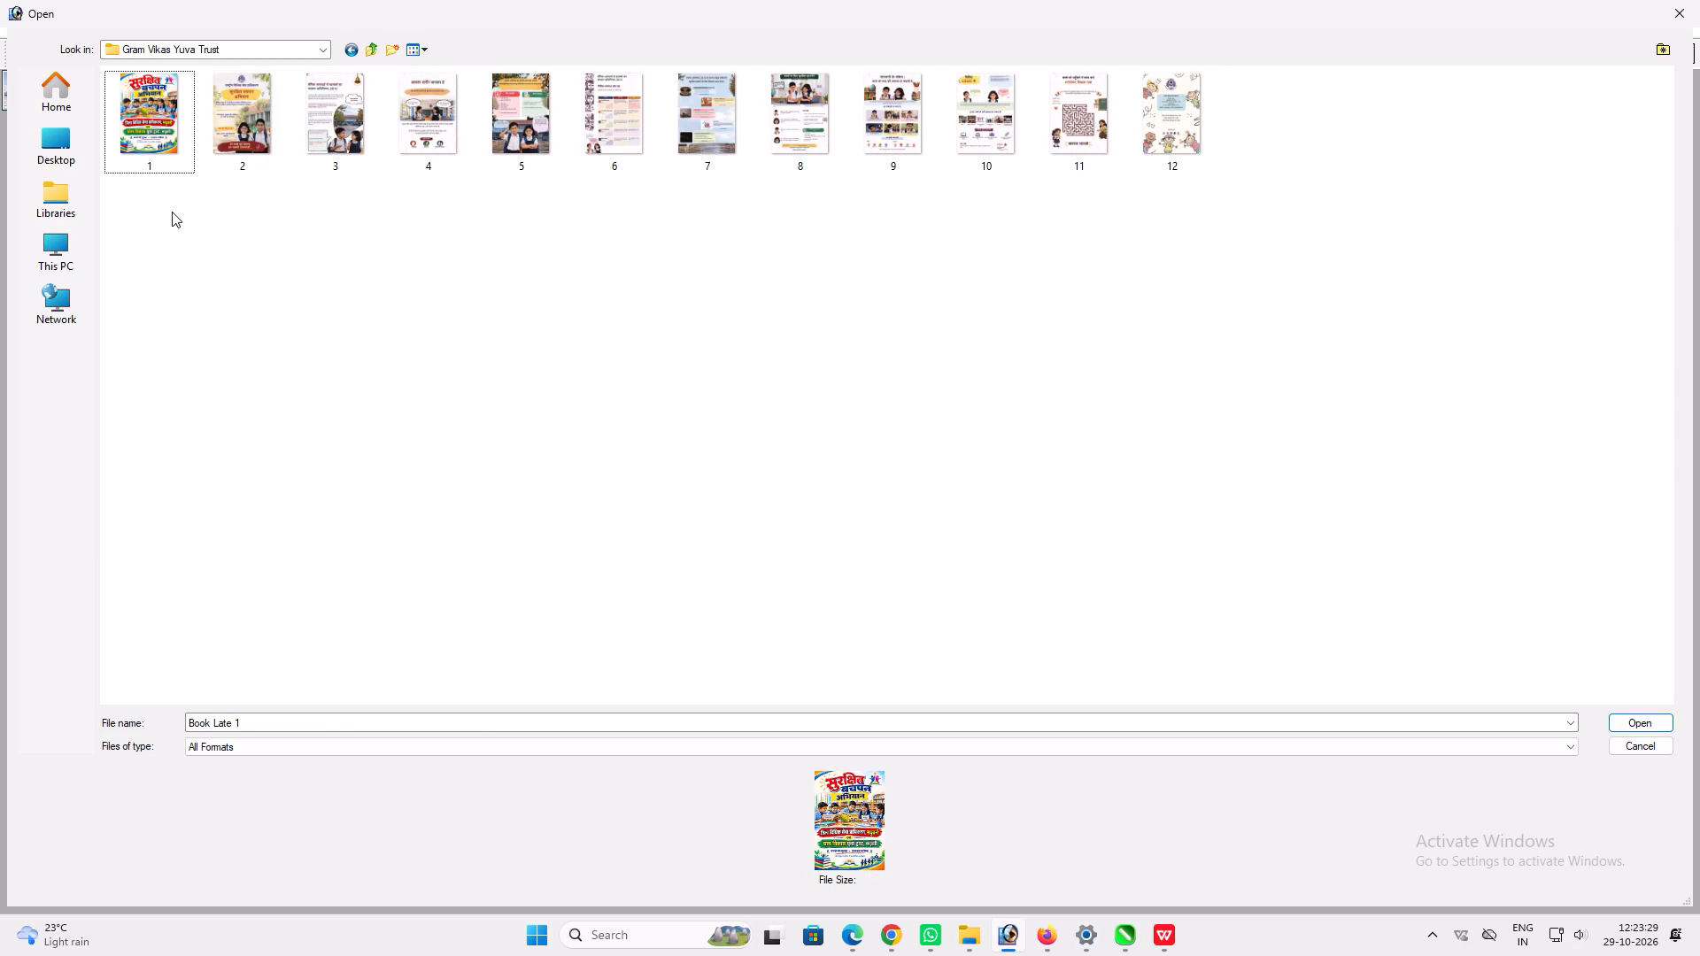
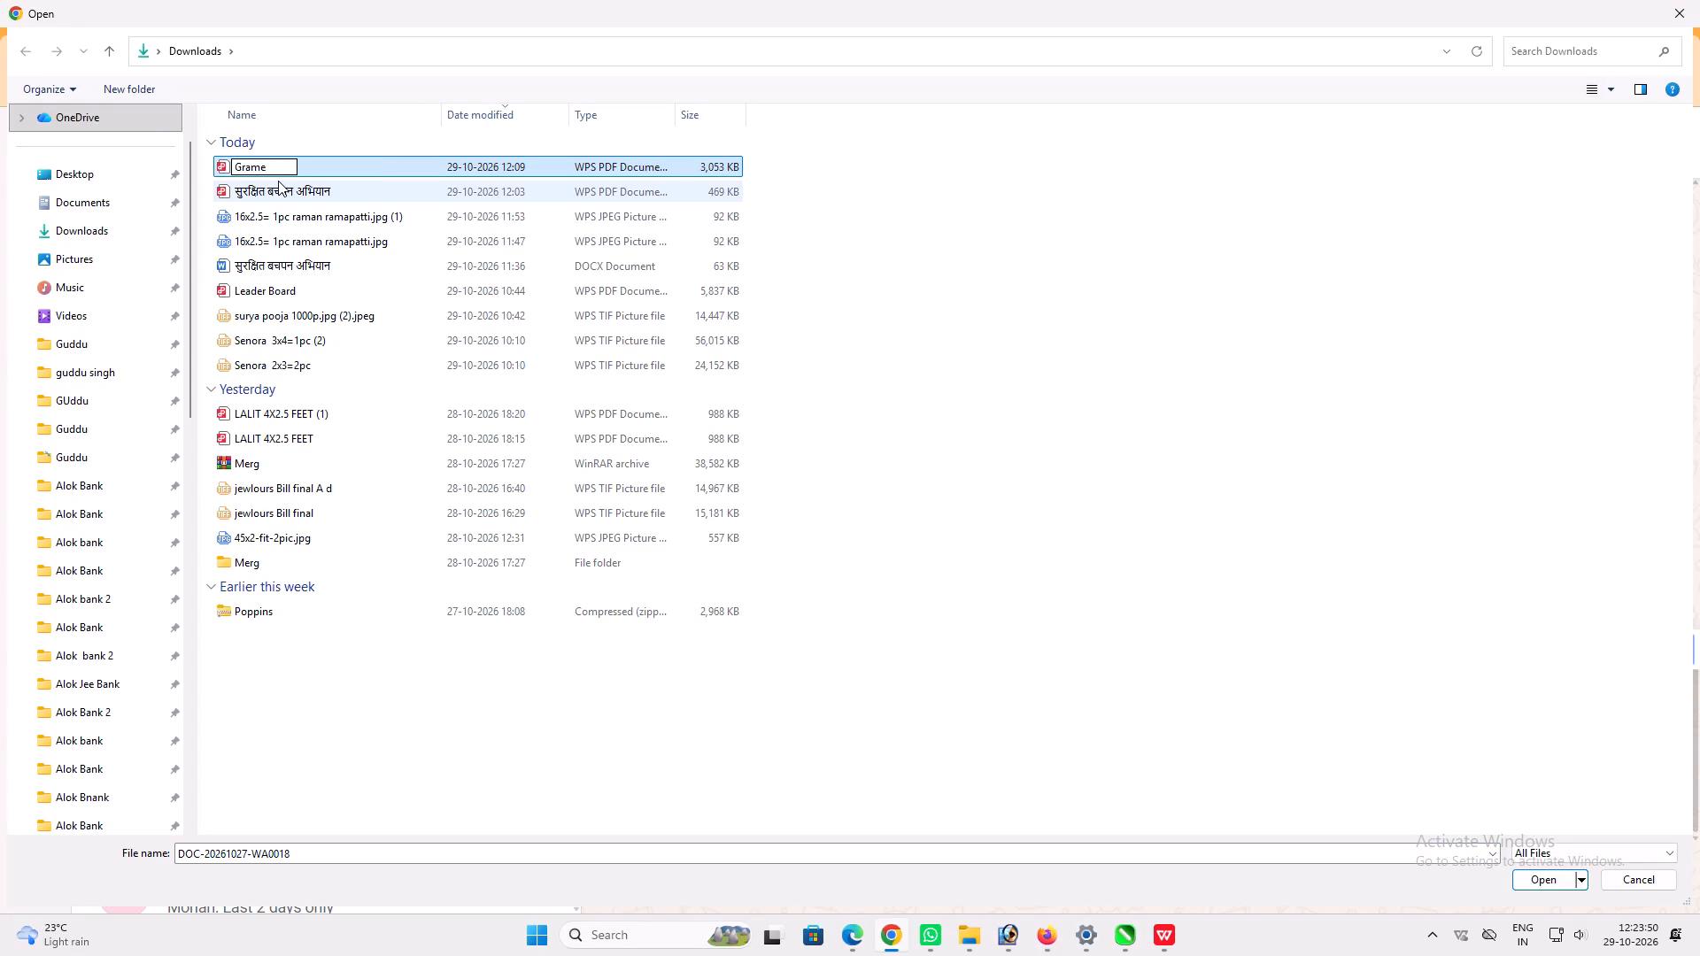
Rename the DOC-20261027-WA0018 PDF in the Downloads folder, entering its new name as far as "Gram Vikas Yuva T".
key(BackSpace)
key(BackSpace)
key(space)
text(Vikas)
key(space)
text(Yuva T)
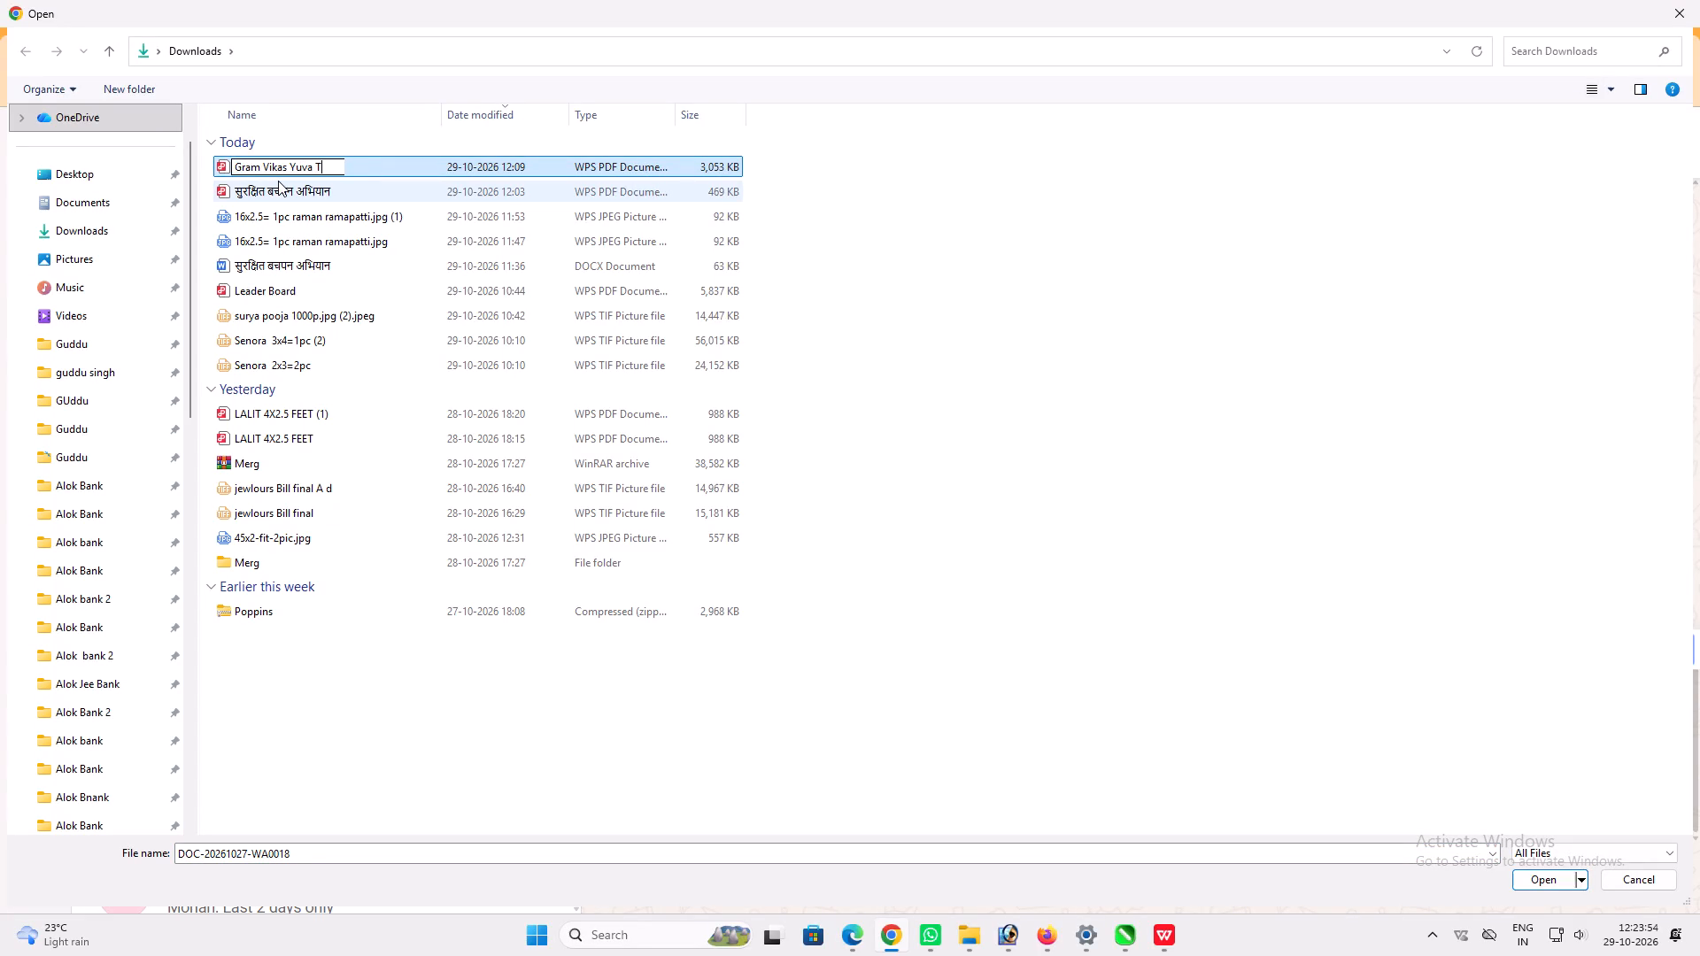
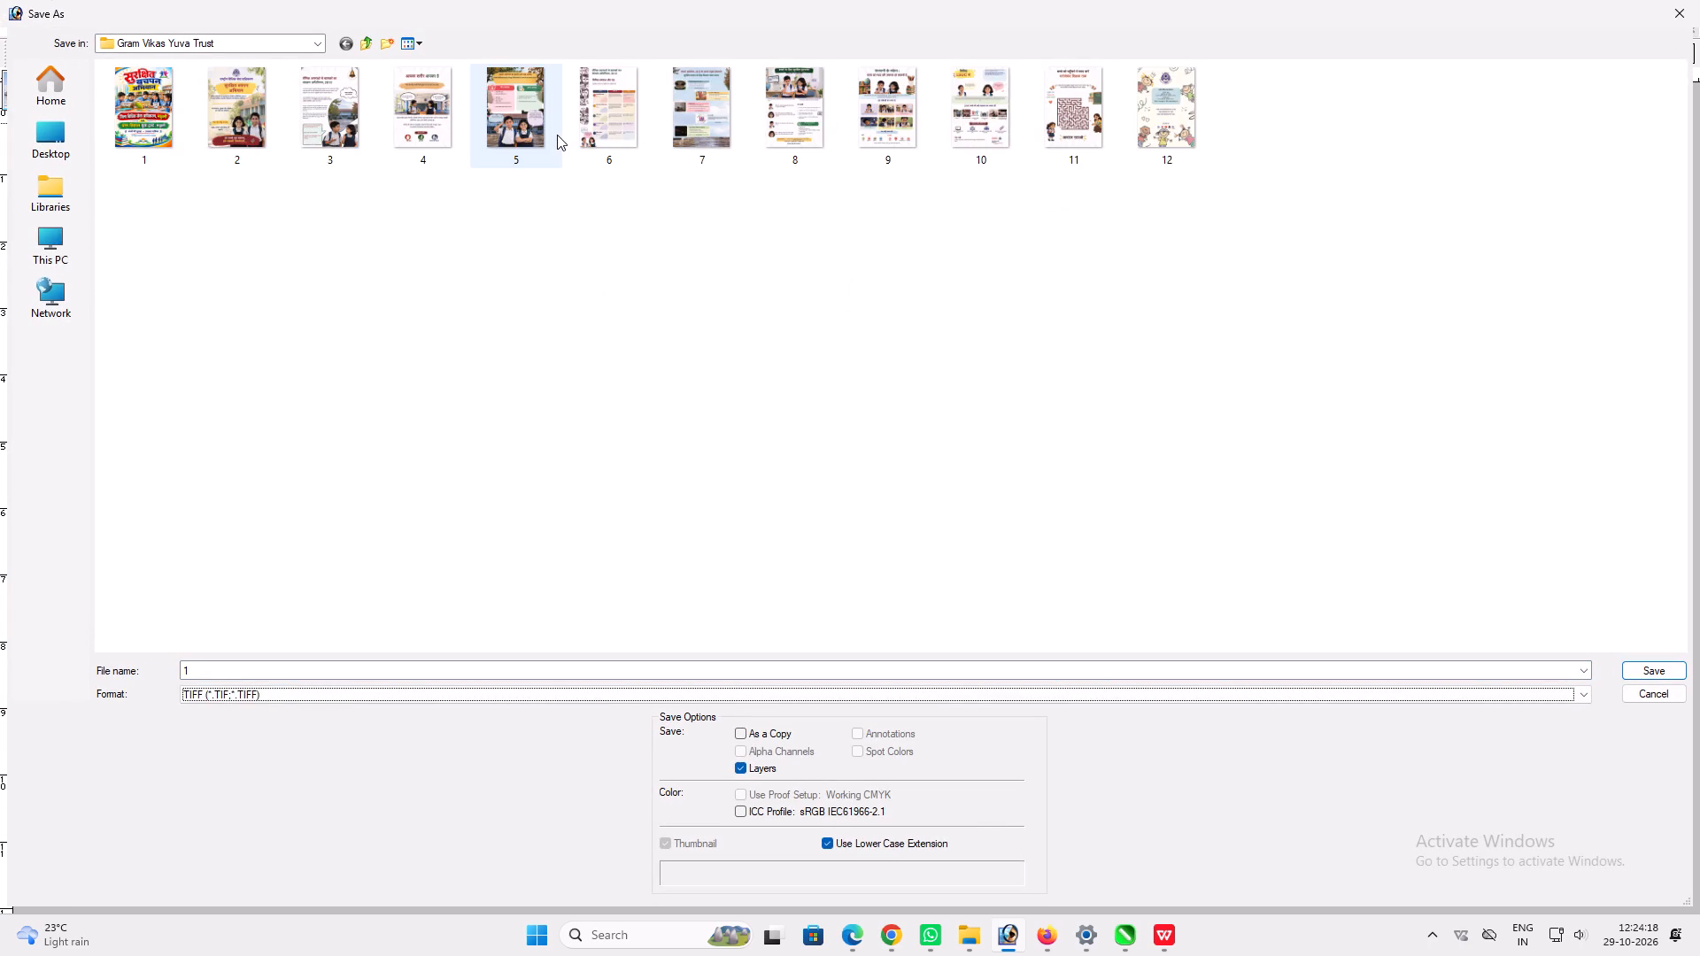
Save the सुरक्षित बचपन अभियान cover page in JPEG format as file 1 in the Gram Vikas Yuva Trust folder.
key(j)
key(Return)
key(Return)
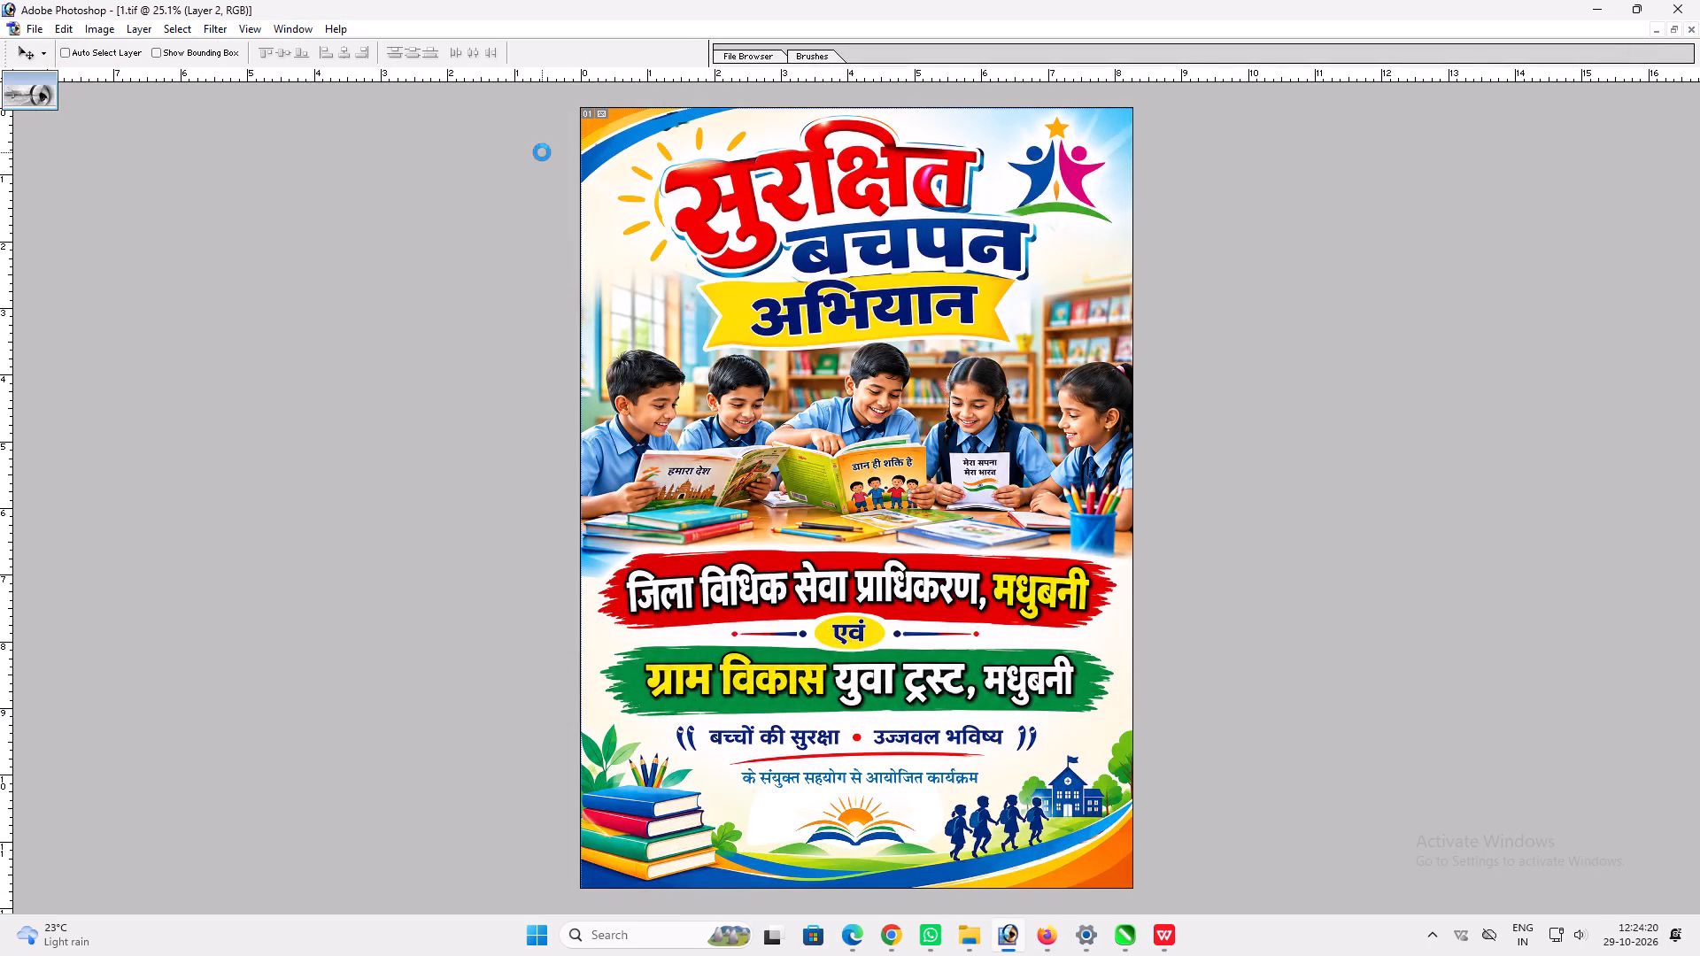
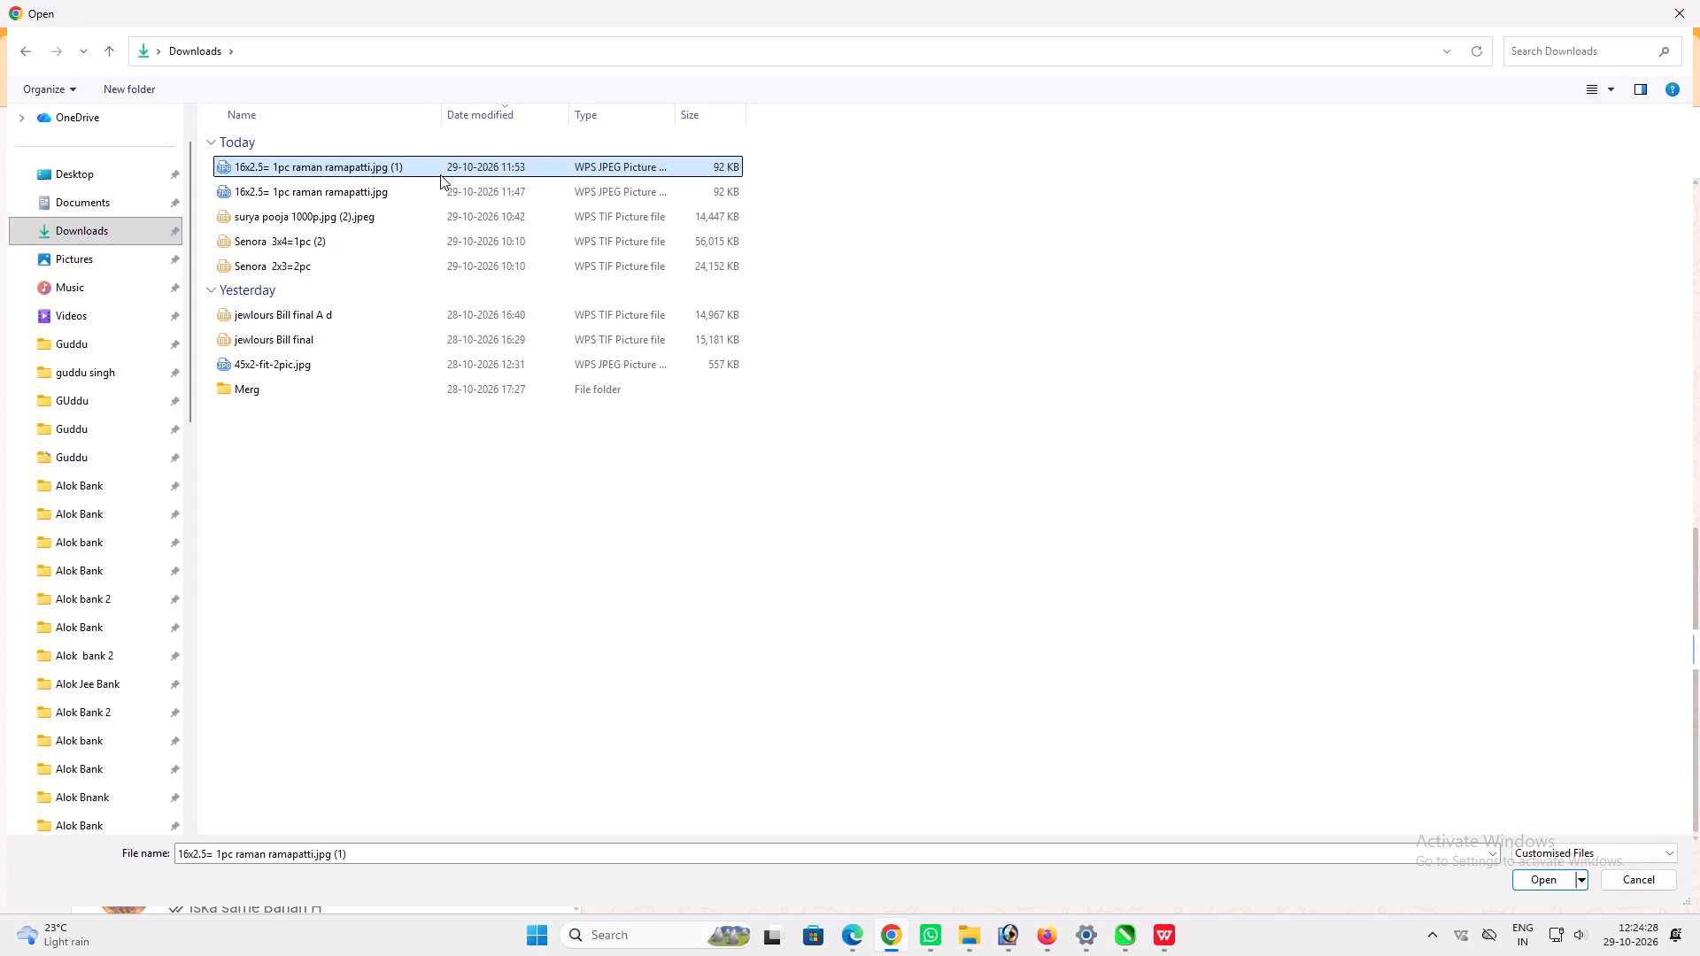
Open the Gram Vikas Yuva Trust folder inside the 29.10.2026 folder to choose the booklet page images for upload.
click(406, 185)
click(380, 167)
scroll(108, 576, down, 5)
click(87, 518)
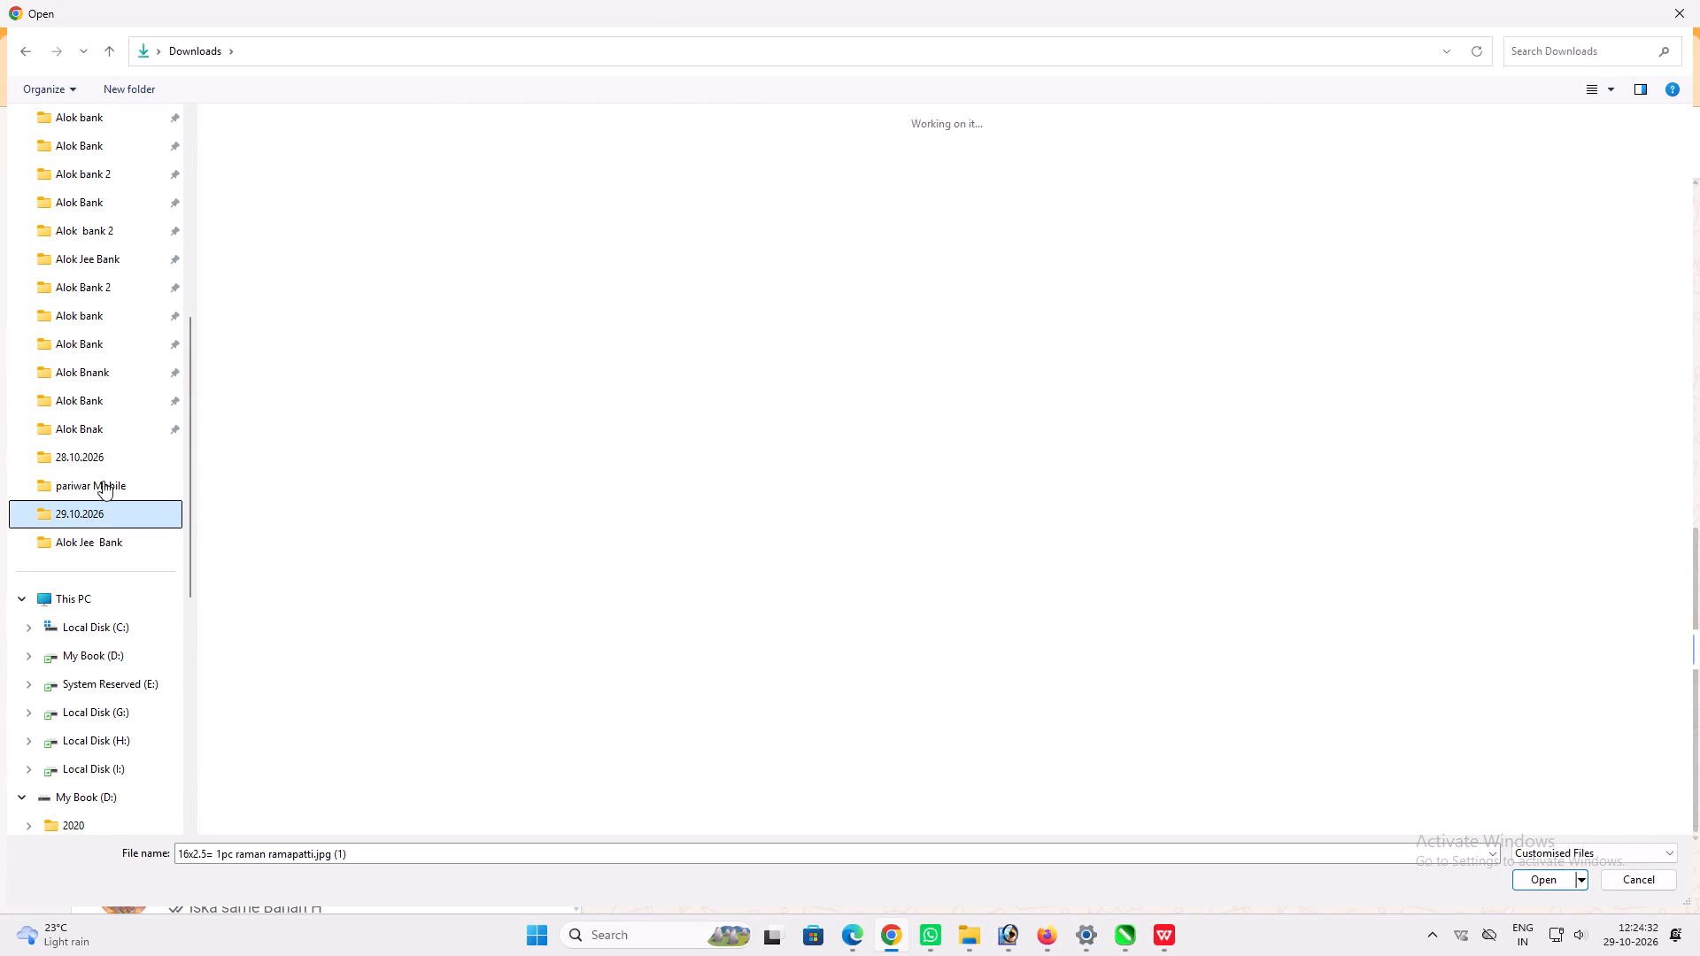
double_click(460, 180)
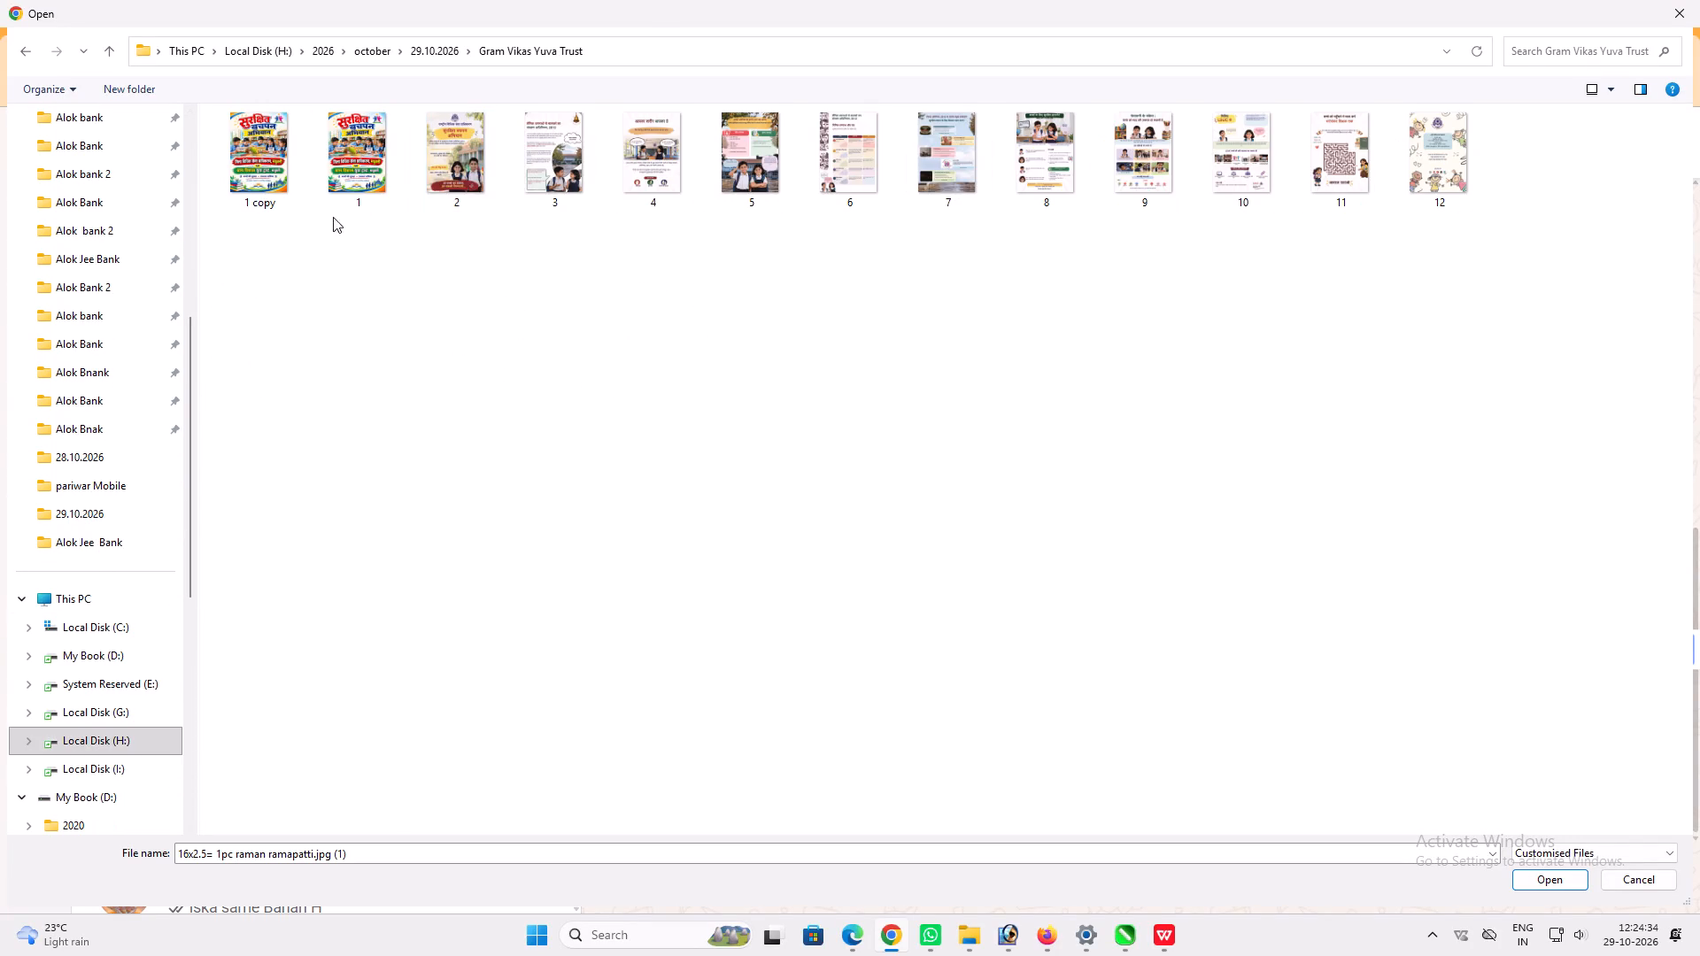